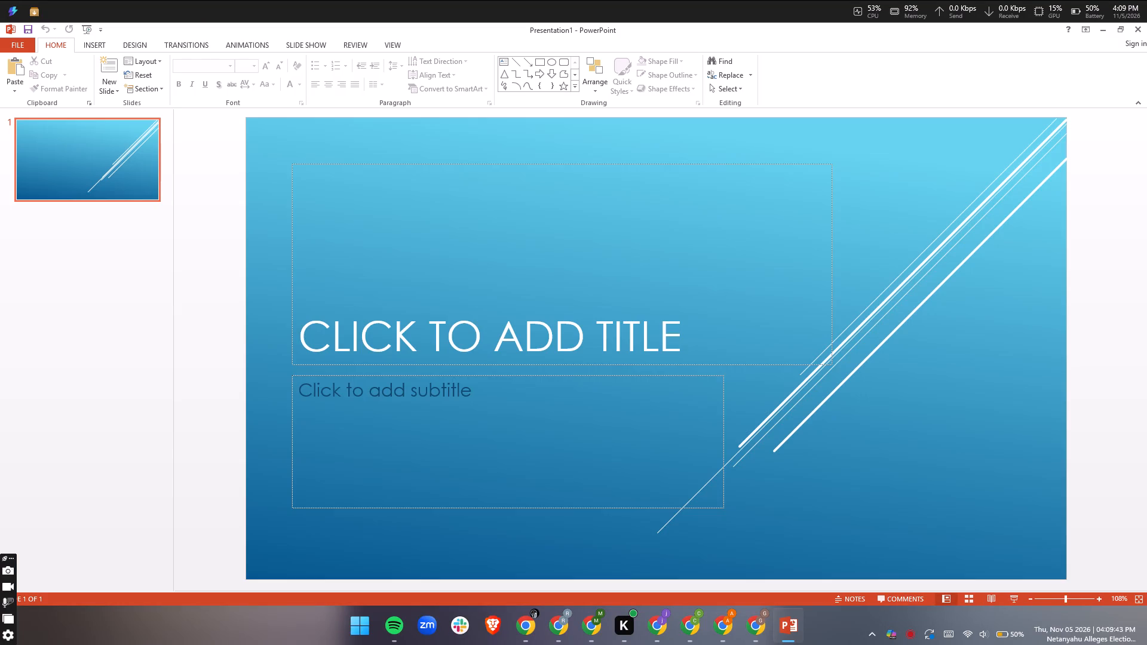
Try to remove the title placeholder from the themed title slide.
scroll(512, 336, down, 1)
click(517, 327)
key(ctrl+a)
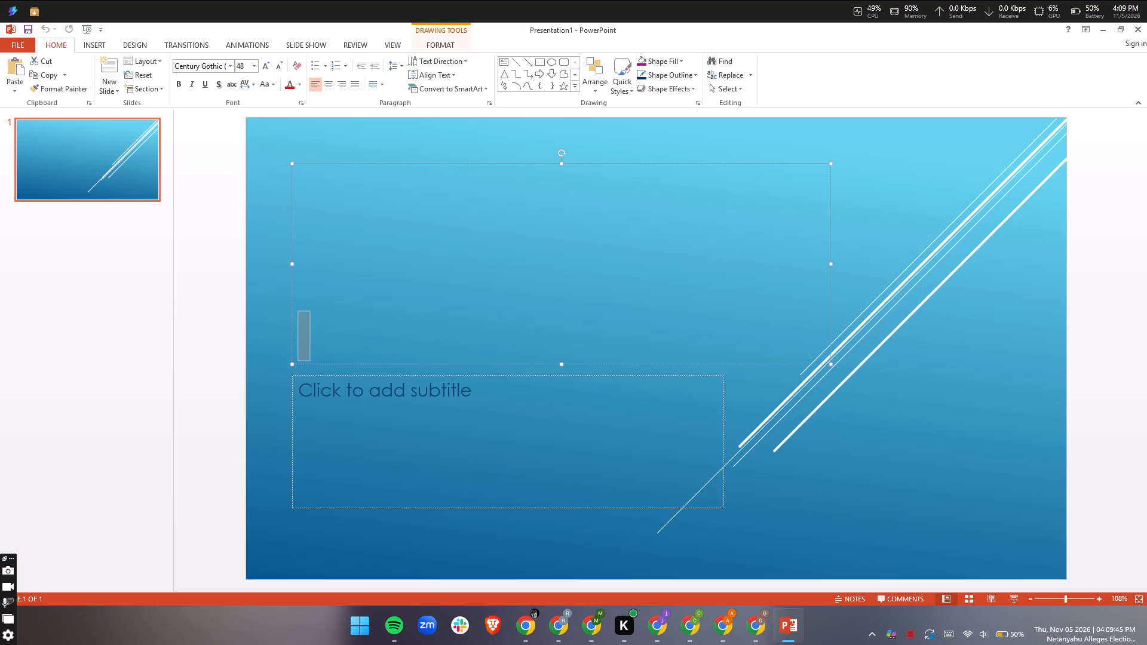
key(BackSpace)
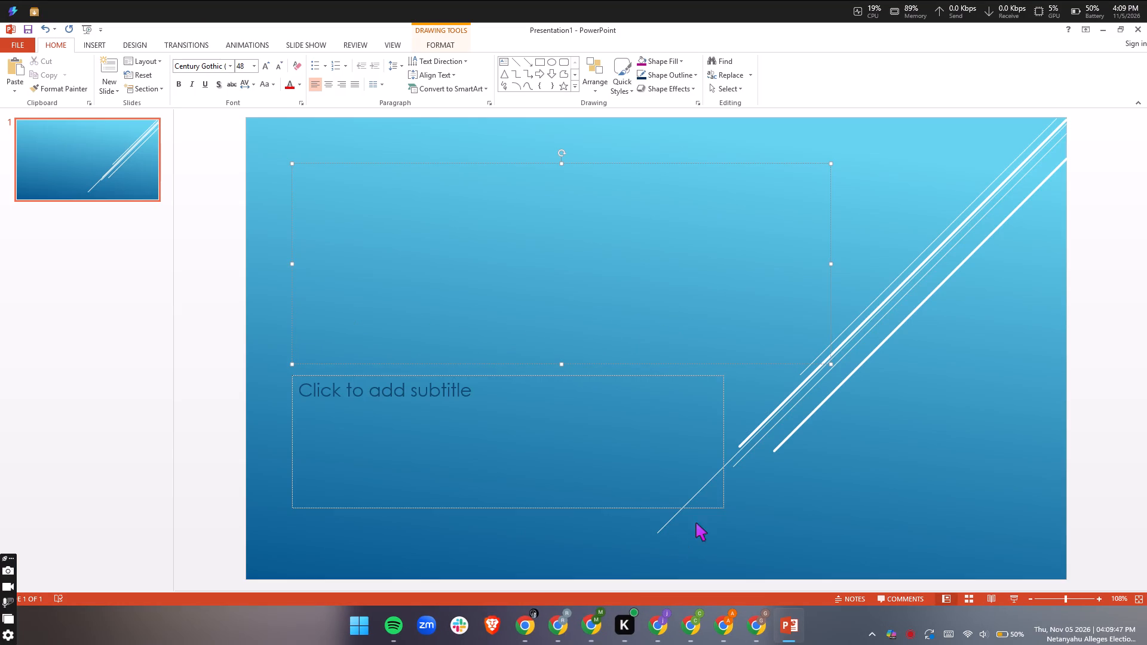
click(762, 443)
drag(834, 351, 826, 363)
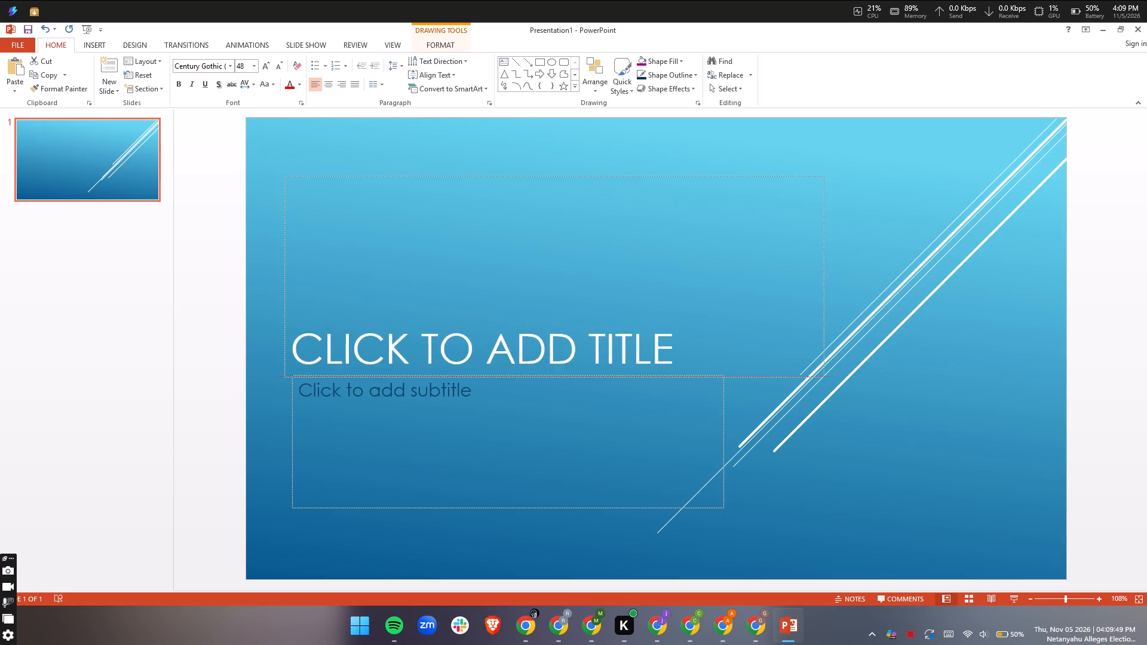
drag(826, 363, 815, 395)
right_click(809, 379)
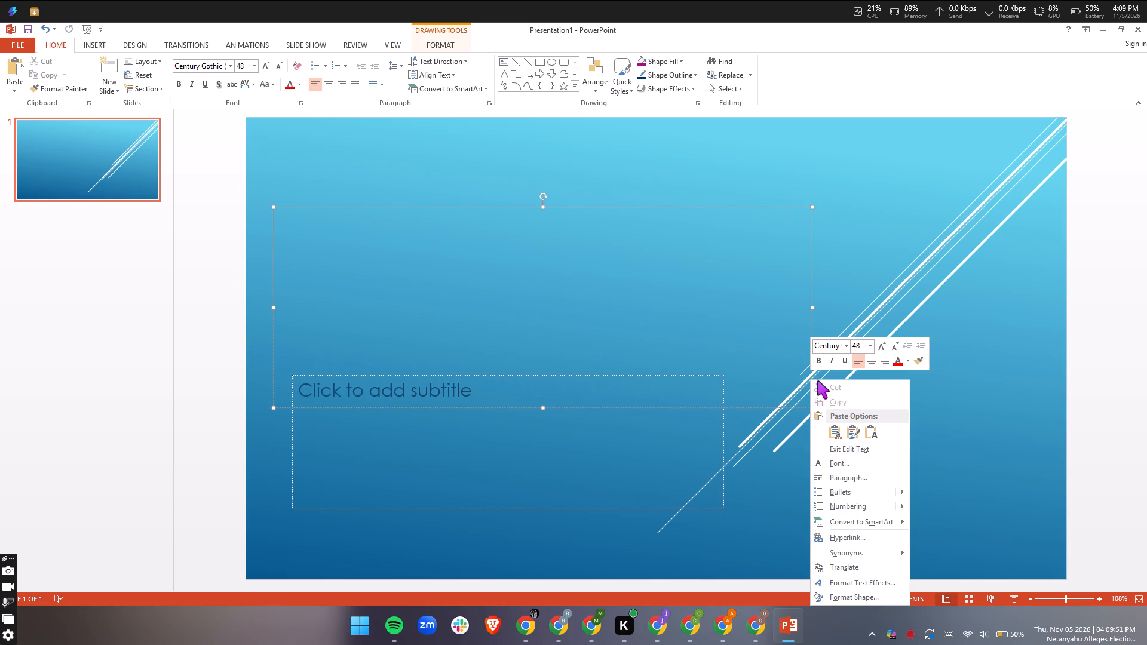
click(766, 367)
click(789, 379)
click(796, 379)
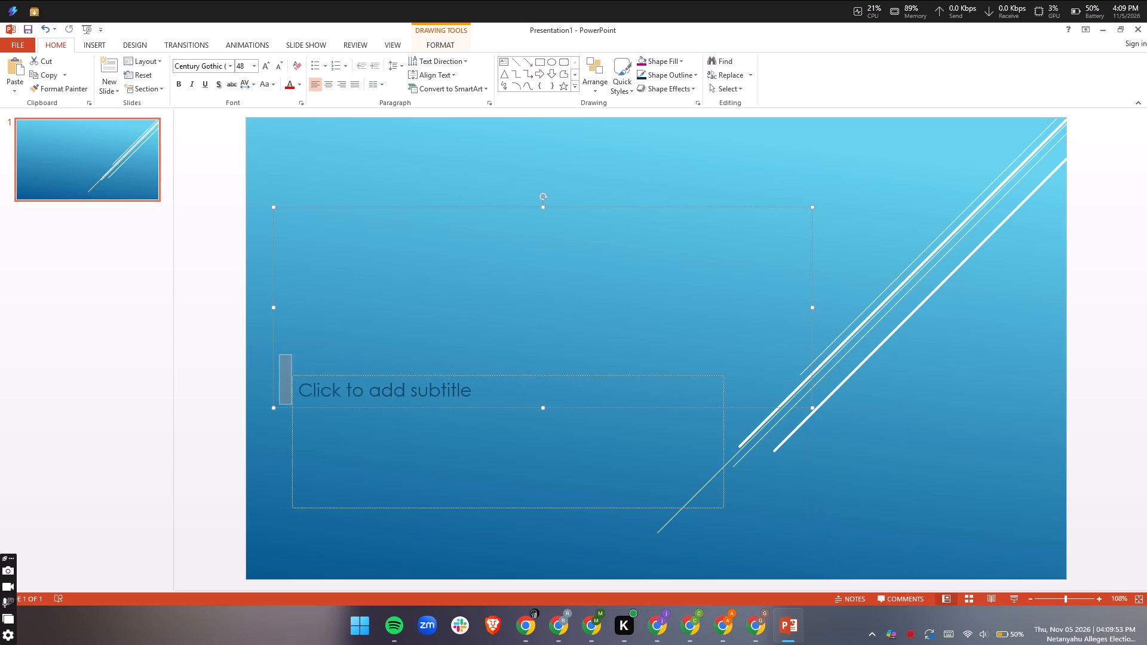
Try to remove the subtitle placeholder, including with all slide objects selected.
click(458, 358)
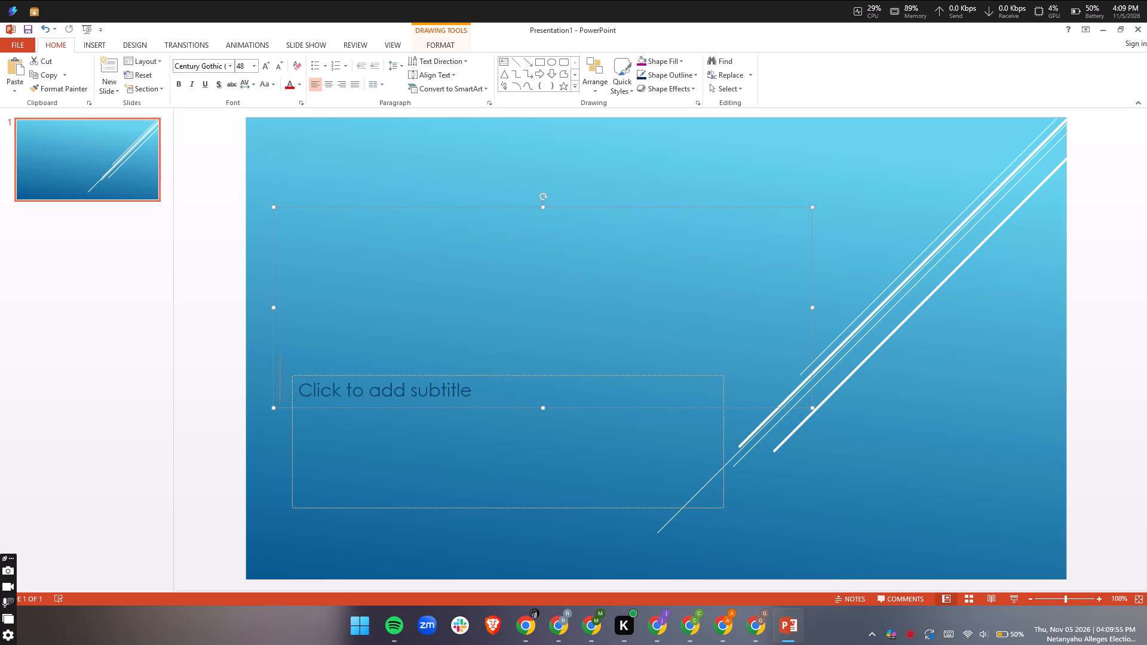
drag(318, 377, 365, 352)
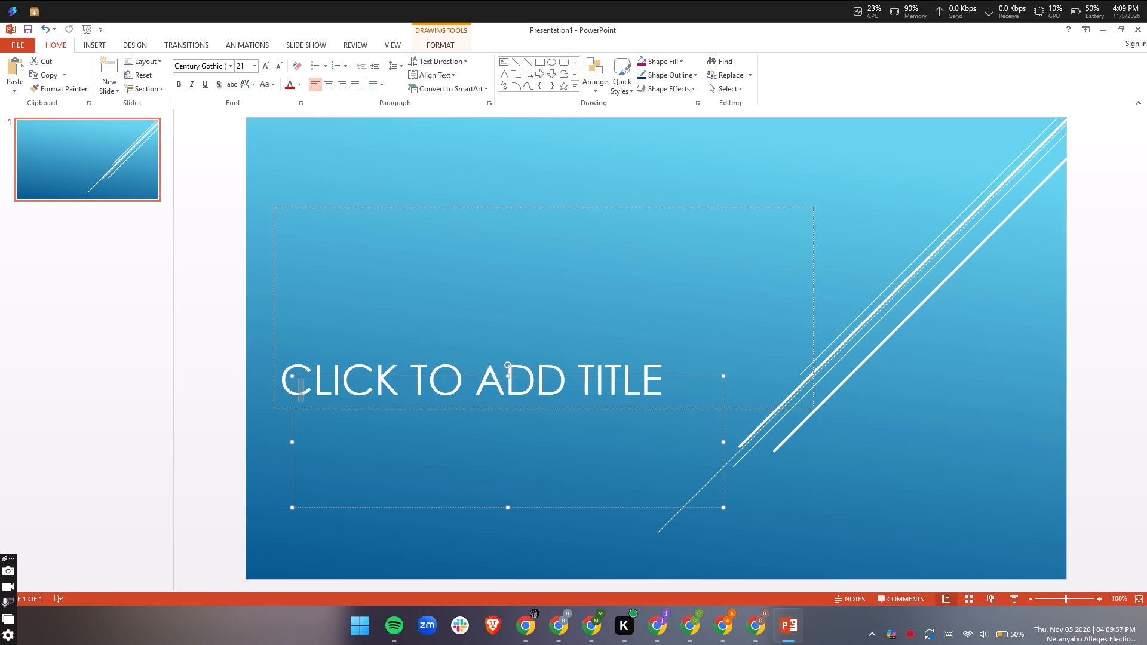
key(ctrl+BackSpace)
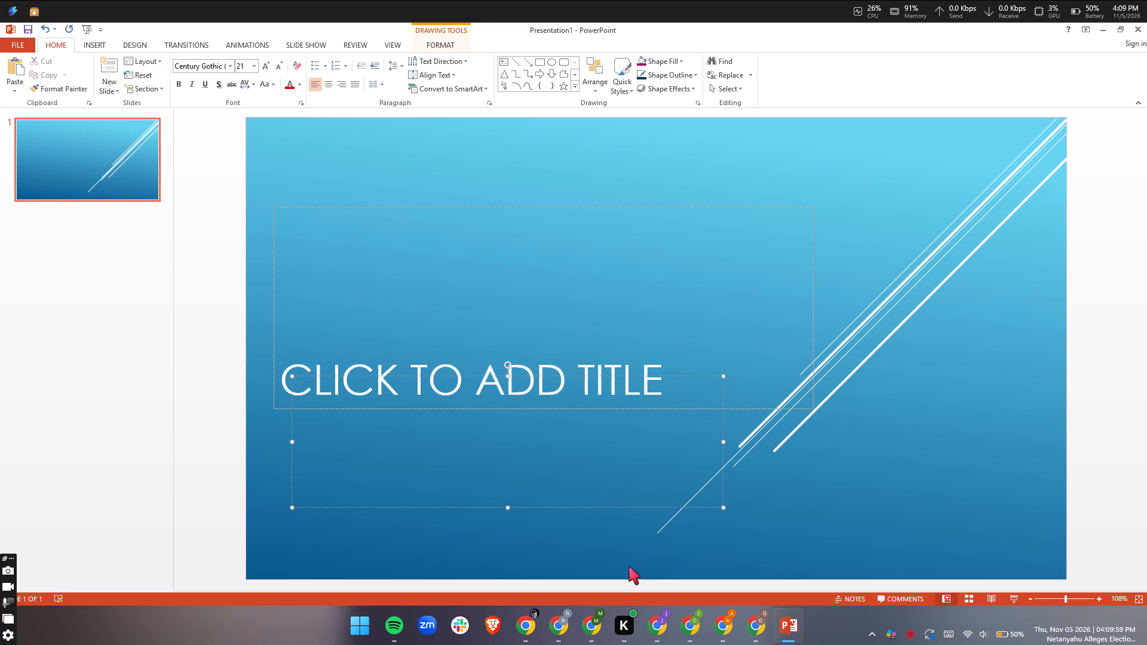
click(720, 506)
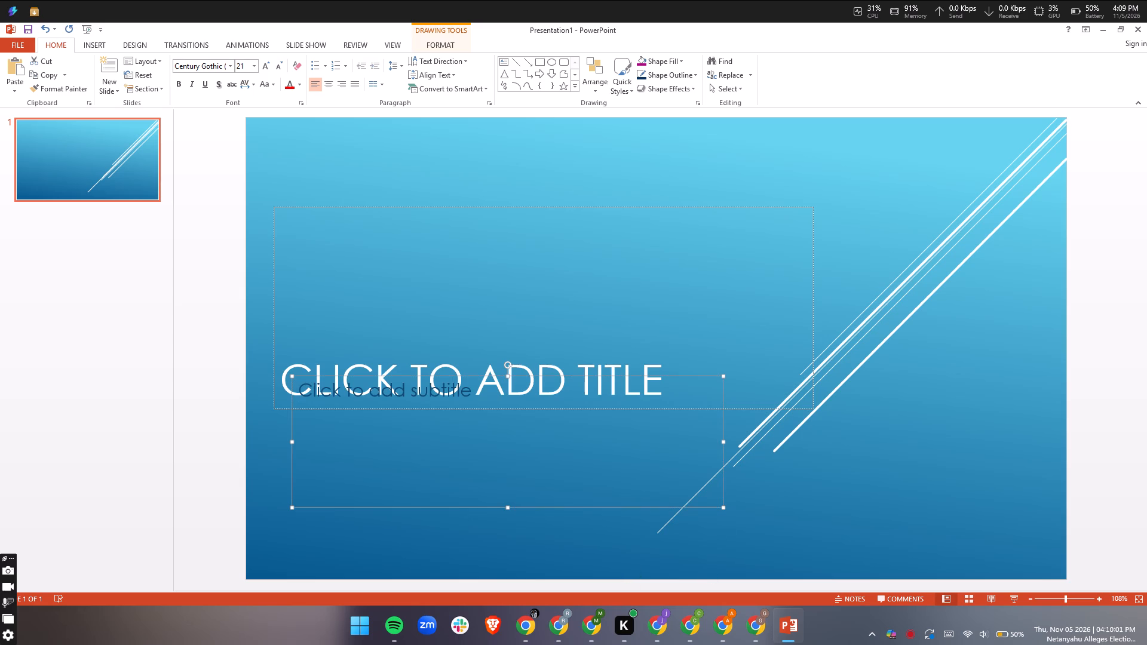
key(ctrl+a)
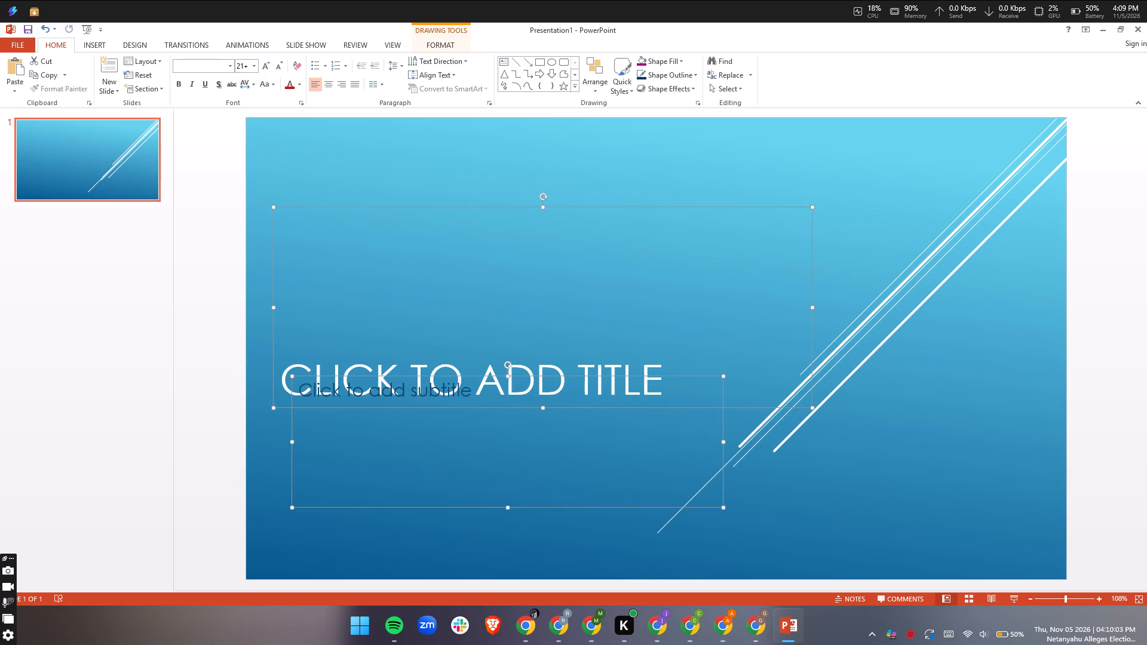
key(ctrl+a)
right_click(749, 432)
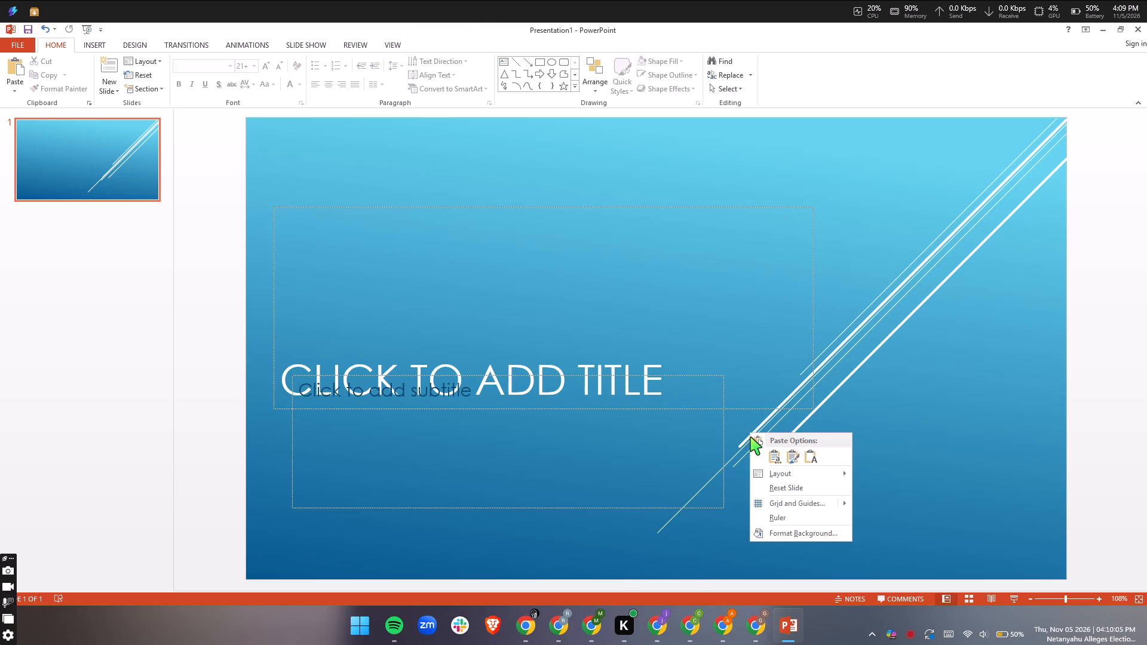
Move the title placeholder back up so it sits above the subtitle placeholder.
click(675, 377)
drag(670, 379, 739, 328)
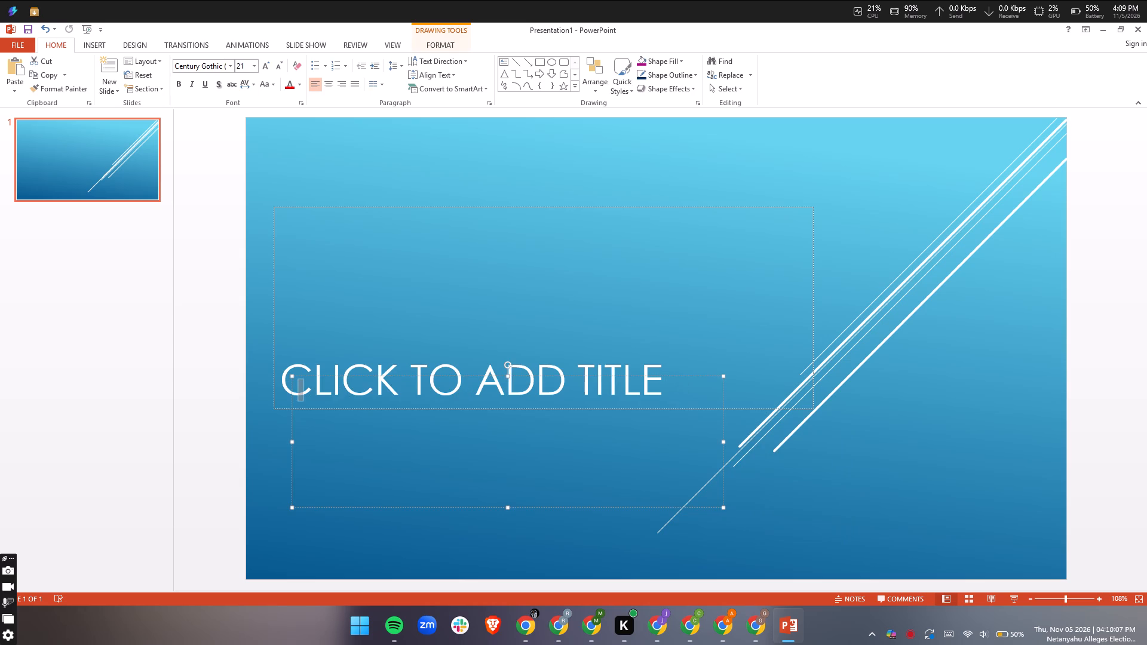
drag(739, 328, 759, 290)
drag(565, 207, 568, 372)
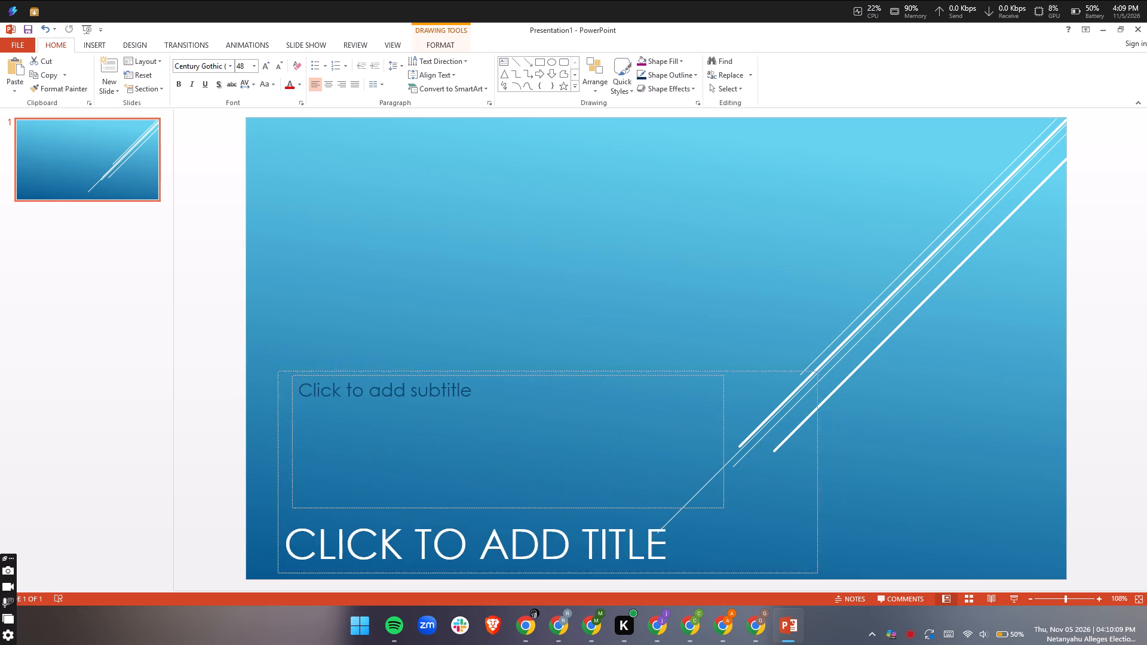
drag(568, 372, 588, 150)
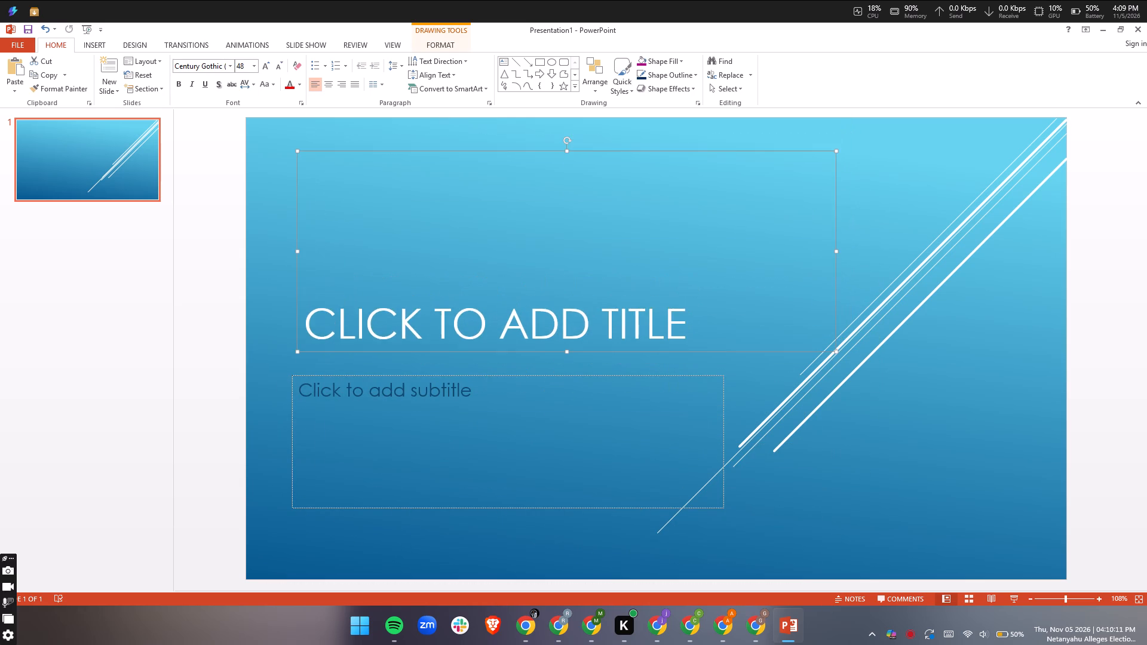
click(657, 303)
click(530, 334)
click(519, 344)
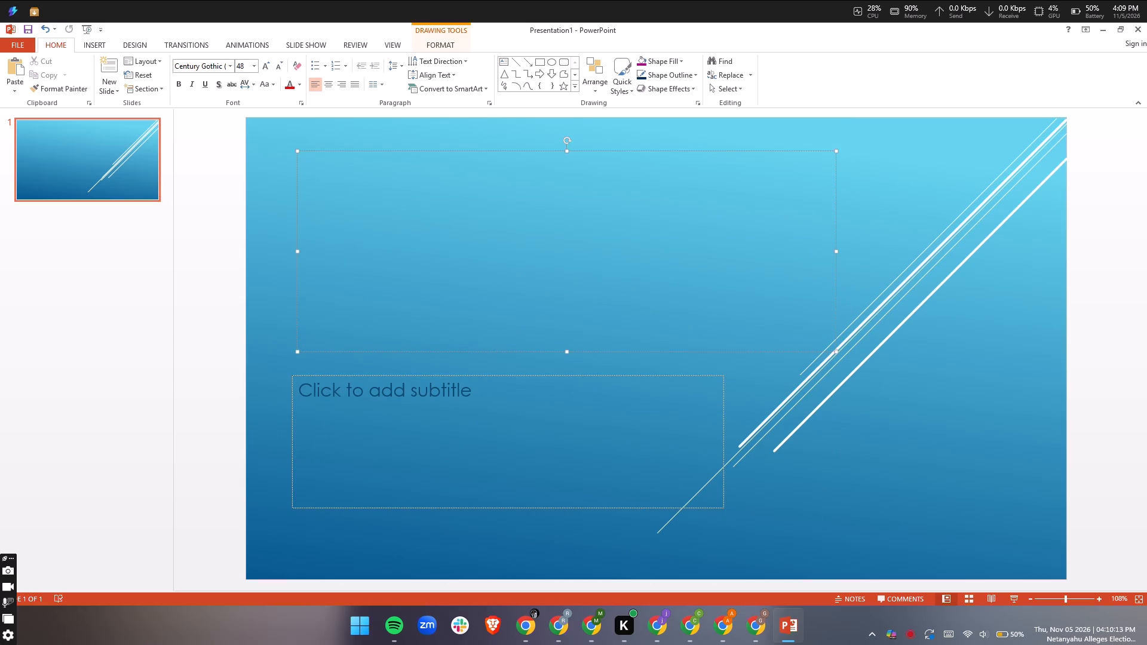
Create a new blank presentation.
click(19, 41)
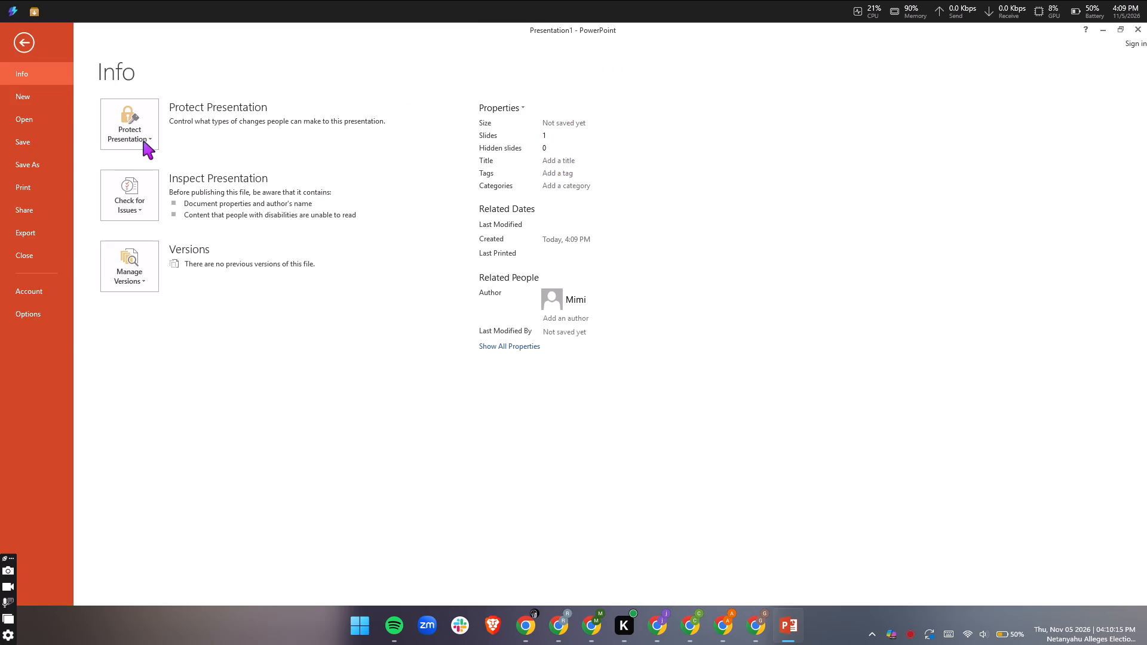
click(34, 99)
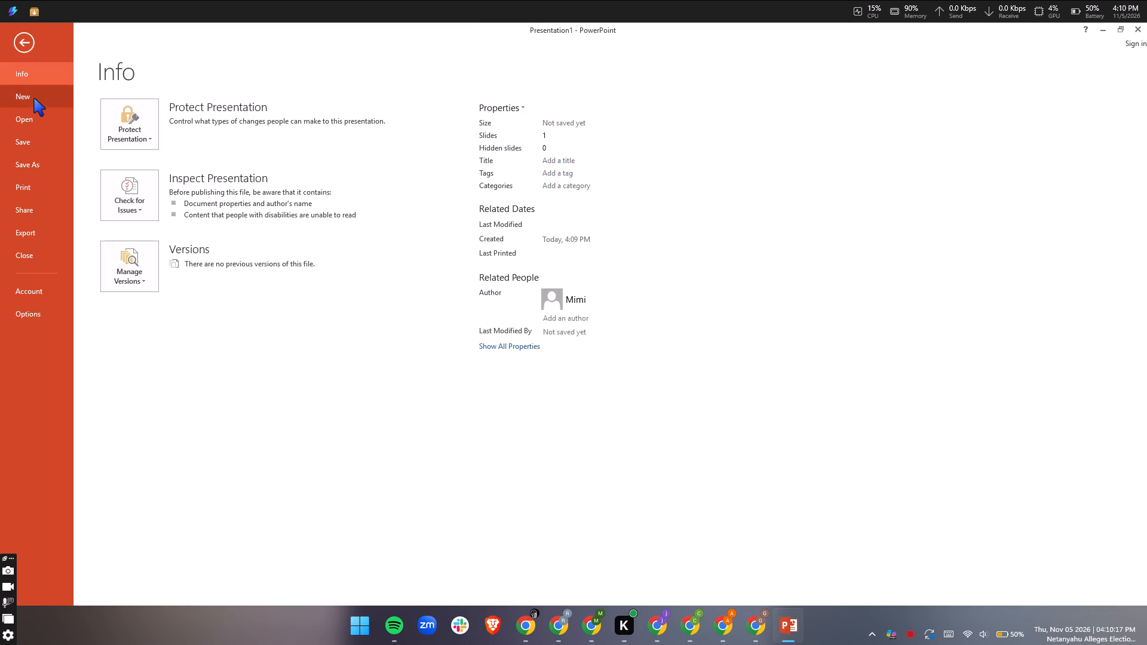
click(139, 202)
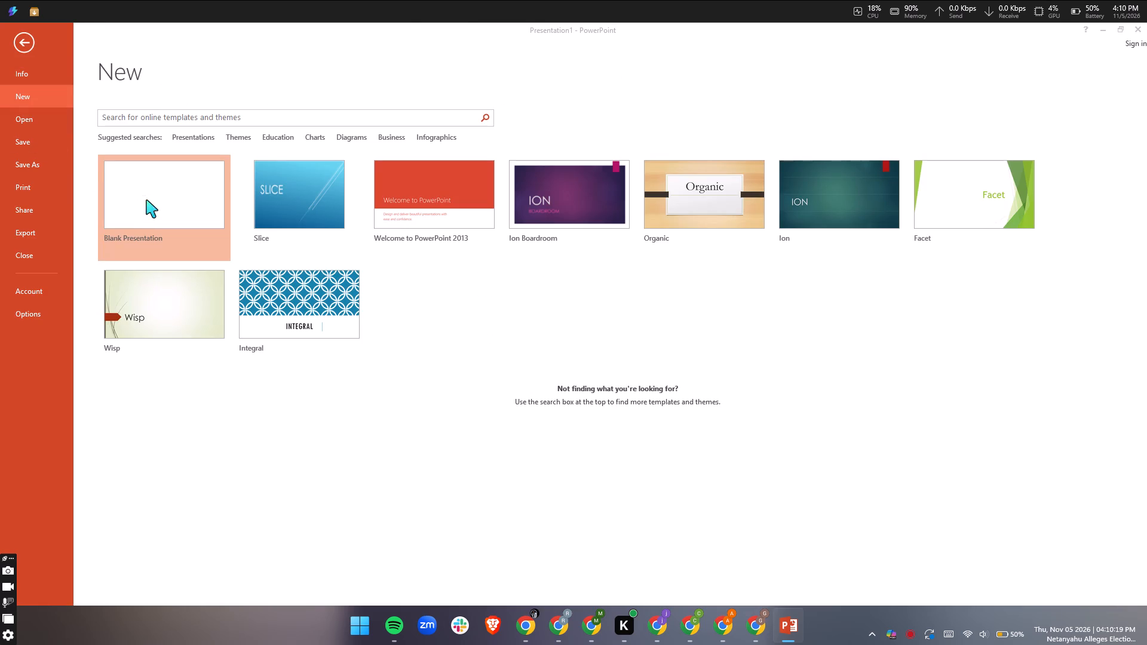
Remove the title placeholder from the blank presentation's first slide.
click(575, 328)
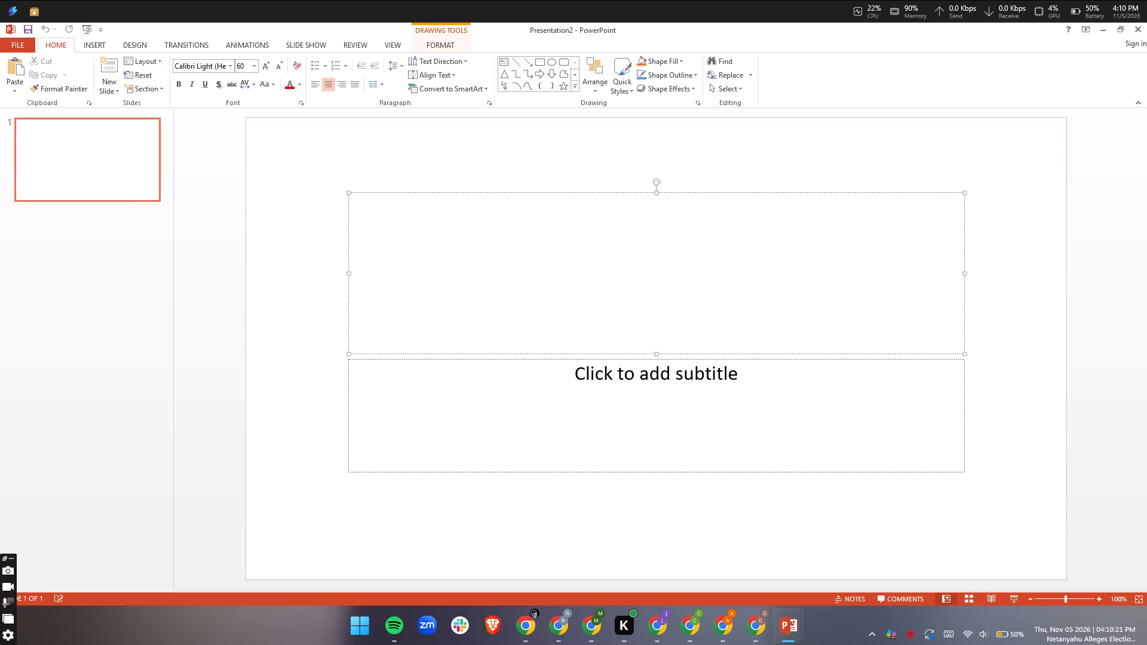
click(964, 348)
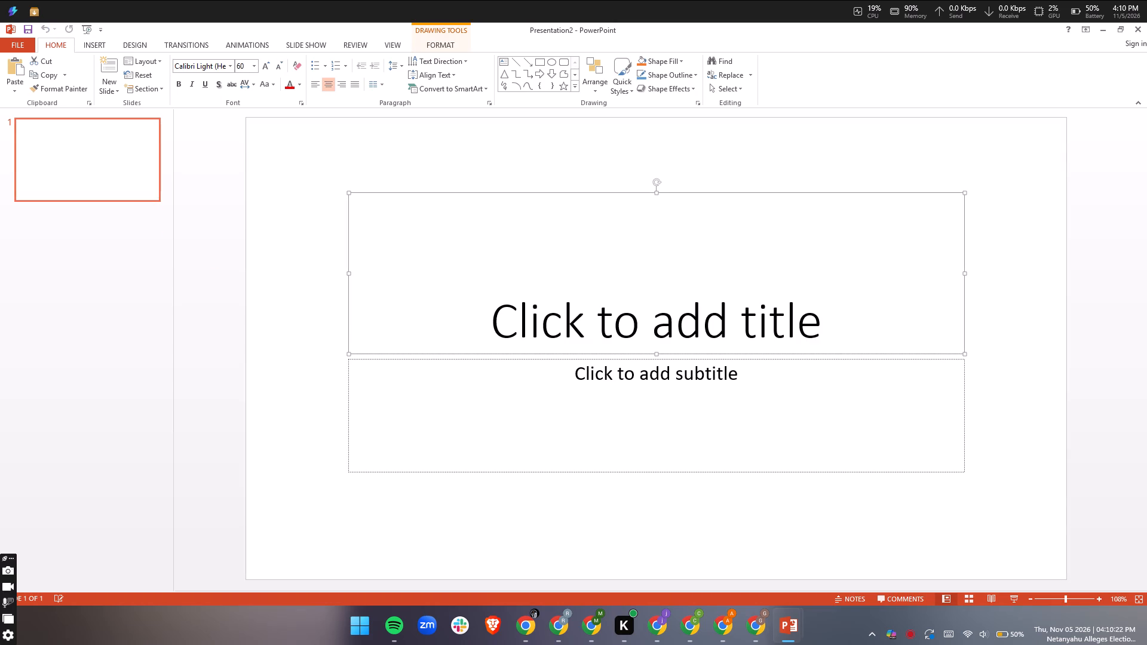
right_click(964, 348)
click(968, 359)
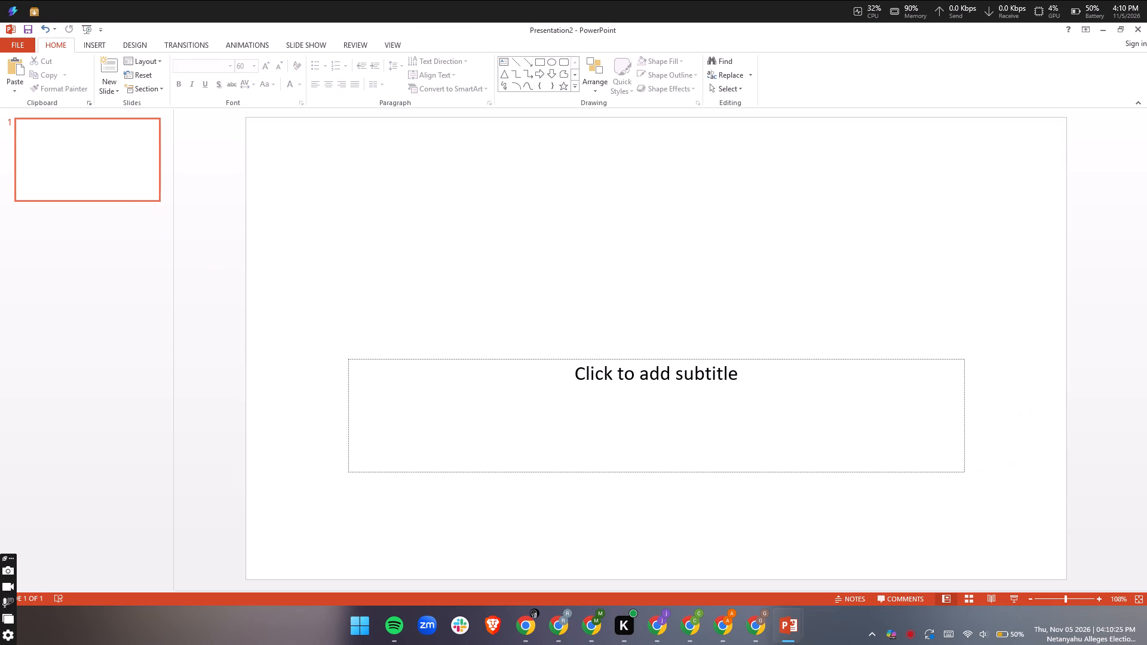
Cut the subtitle placeholder so the slide is completely empty.
click(964, 469)
right_click(964, 469)
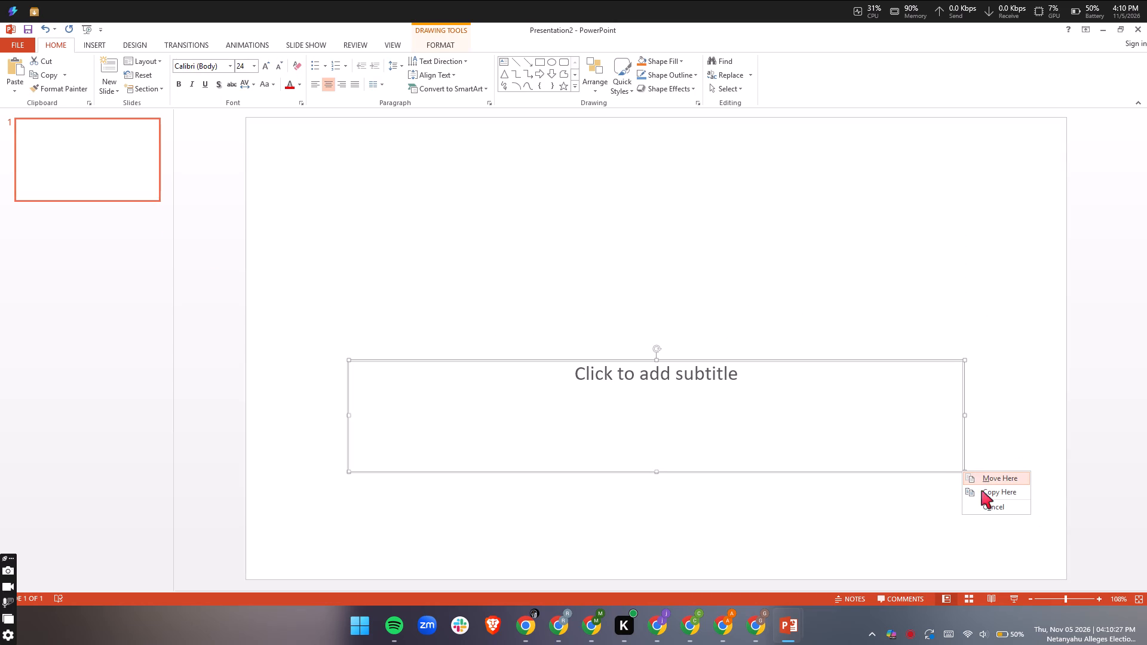
click(985, 503)
click(959, 462)
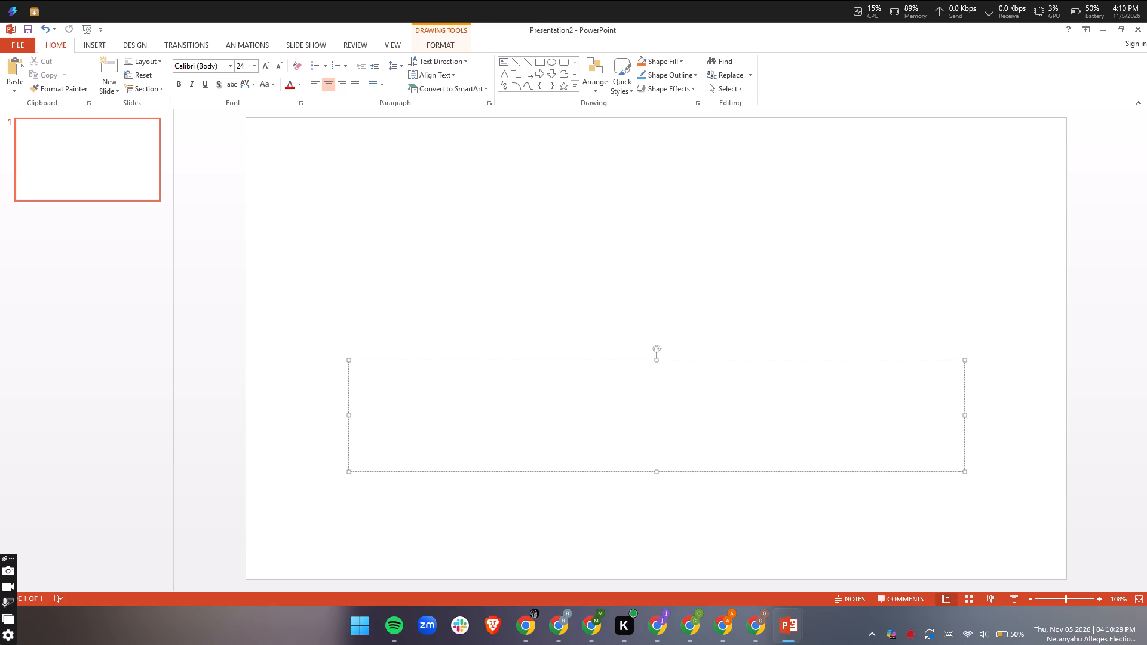
click(968, 444)
click(964, 444)
right_click(962, 444)
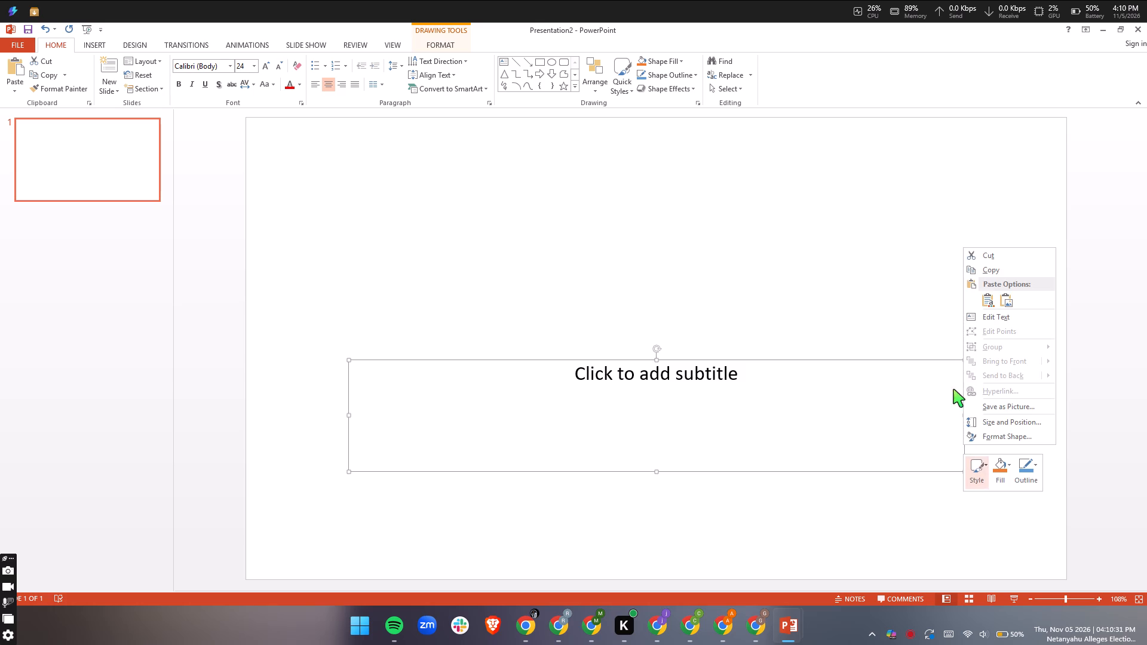
click(978, 256)
click(495, 231)
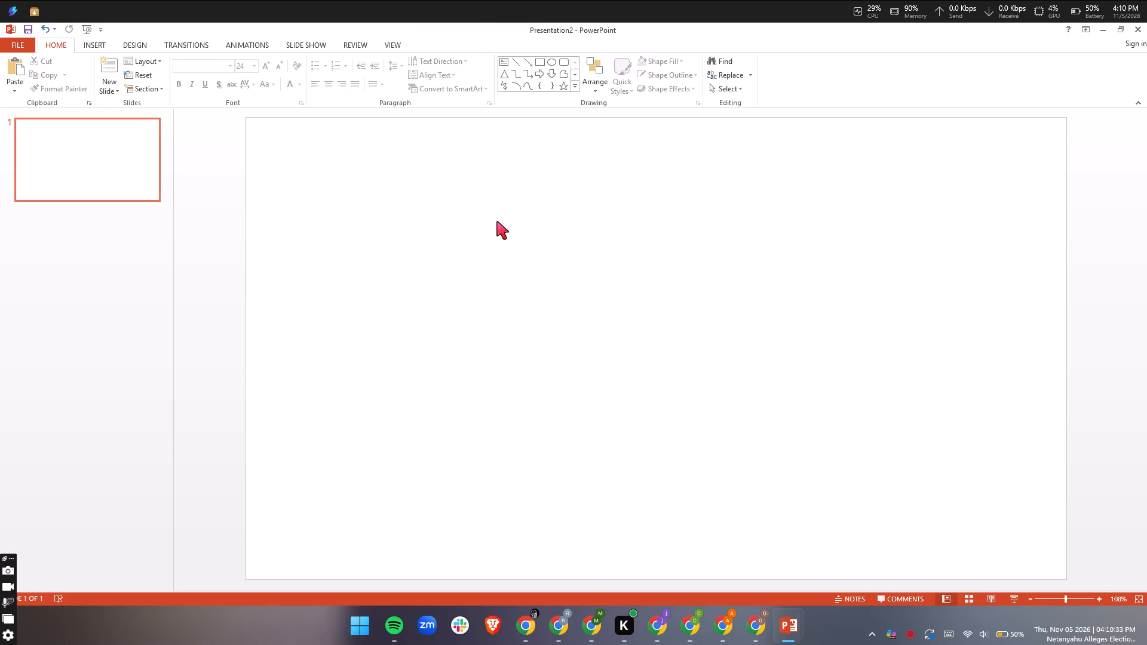
Draw a Heart shape and place it in the upper-left corner of the slide.
click(575, 85)
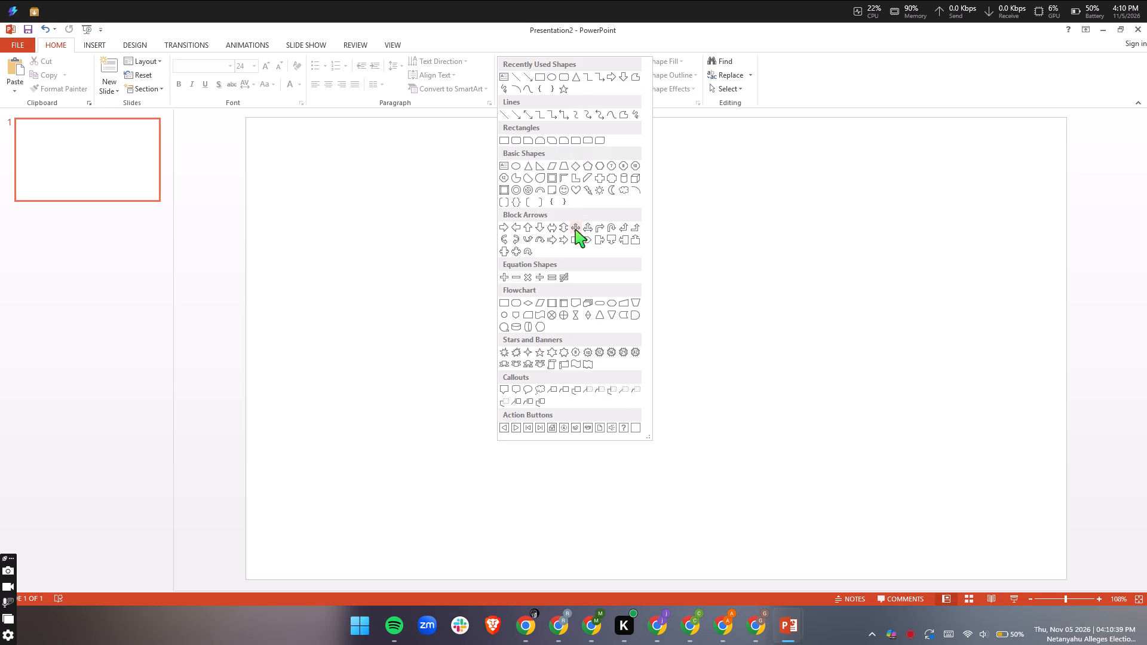
click(575, 194)
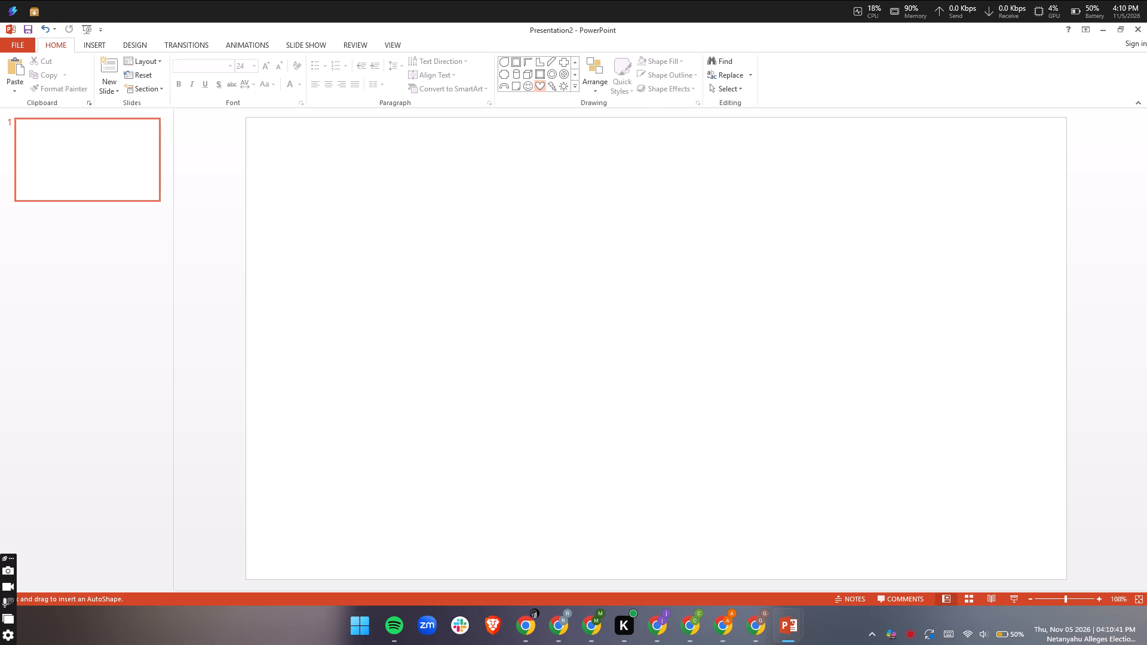
drag(468, 188, 677, 325)
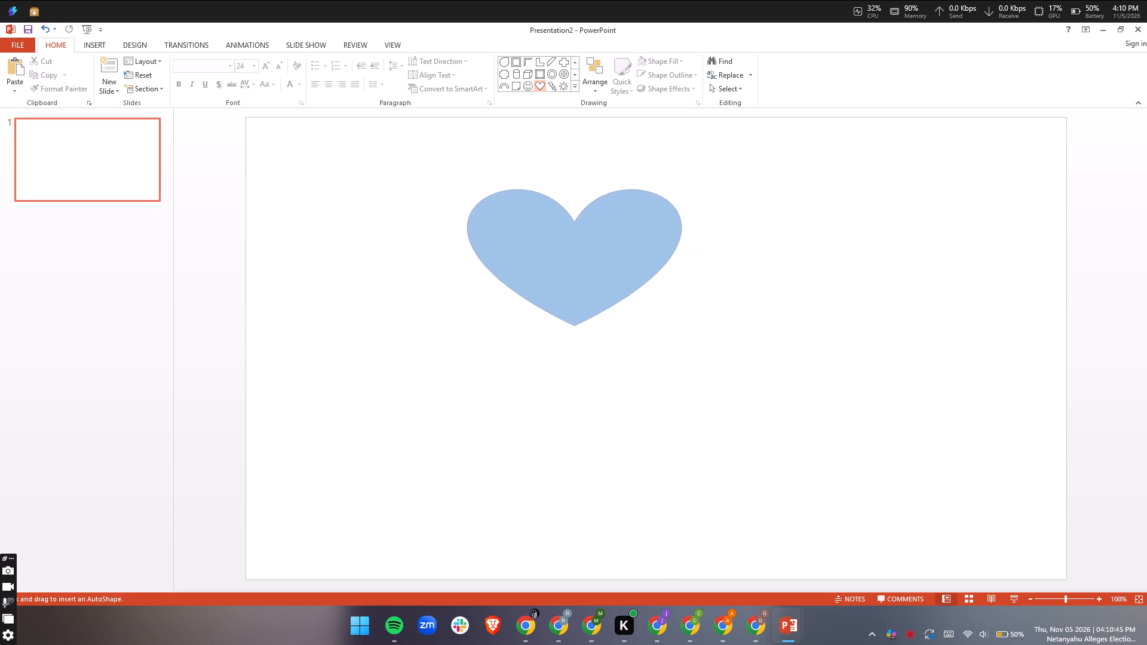
drag(677, 325, 662, 327)
drag(576, 254, 391, 202)
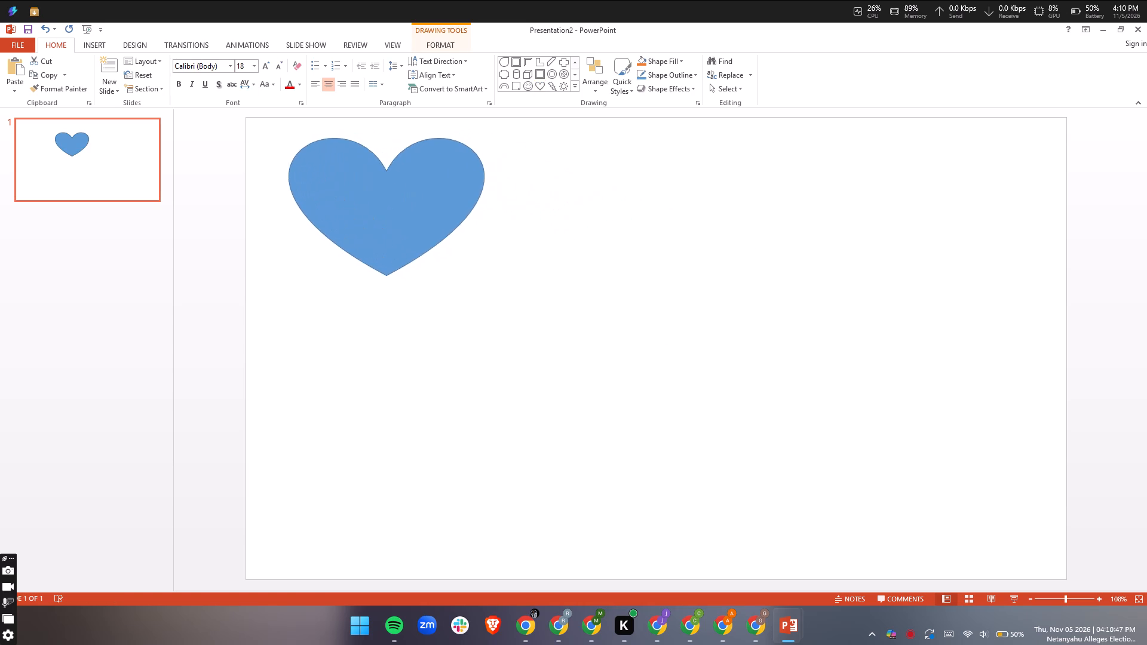
drag(391, 202, 364, 191)
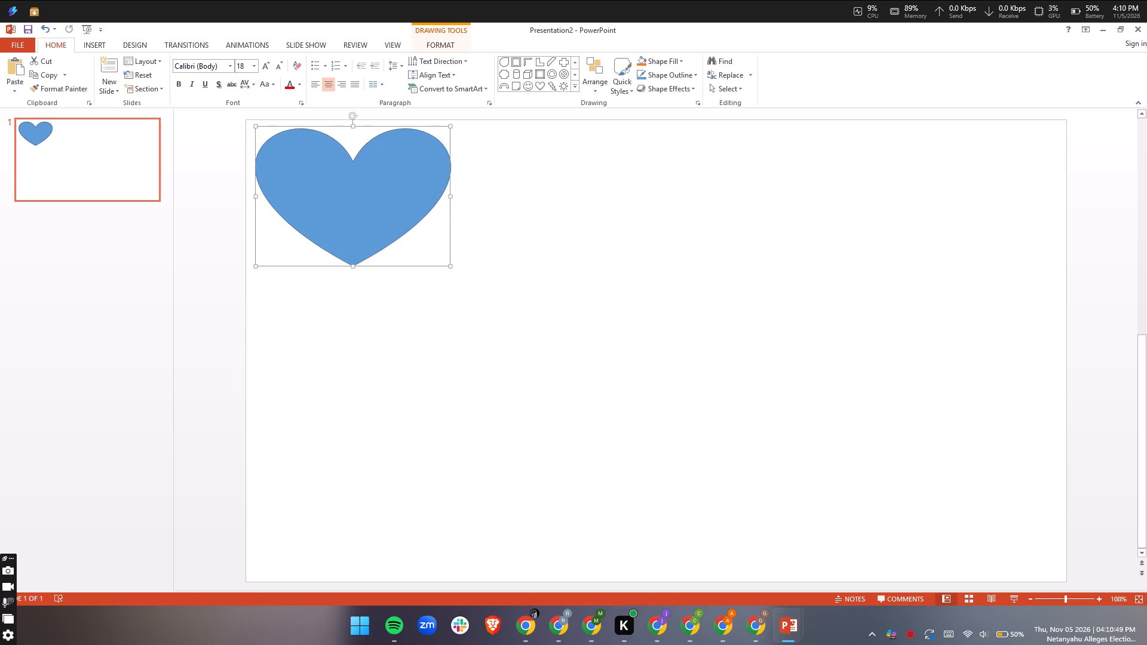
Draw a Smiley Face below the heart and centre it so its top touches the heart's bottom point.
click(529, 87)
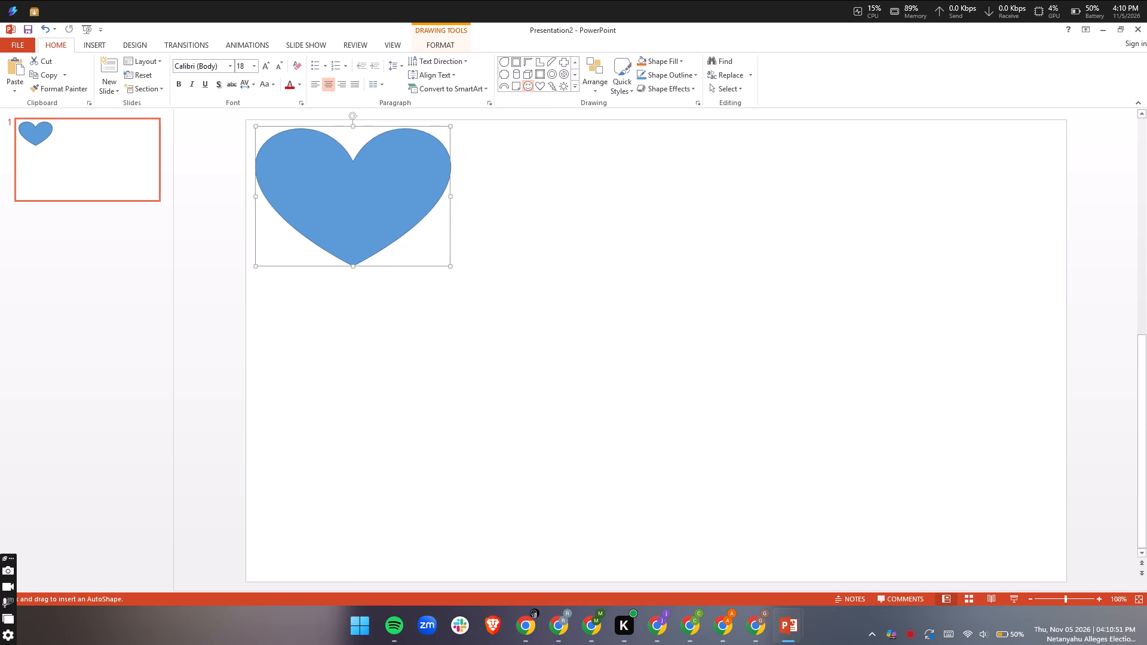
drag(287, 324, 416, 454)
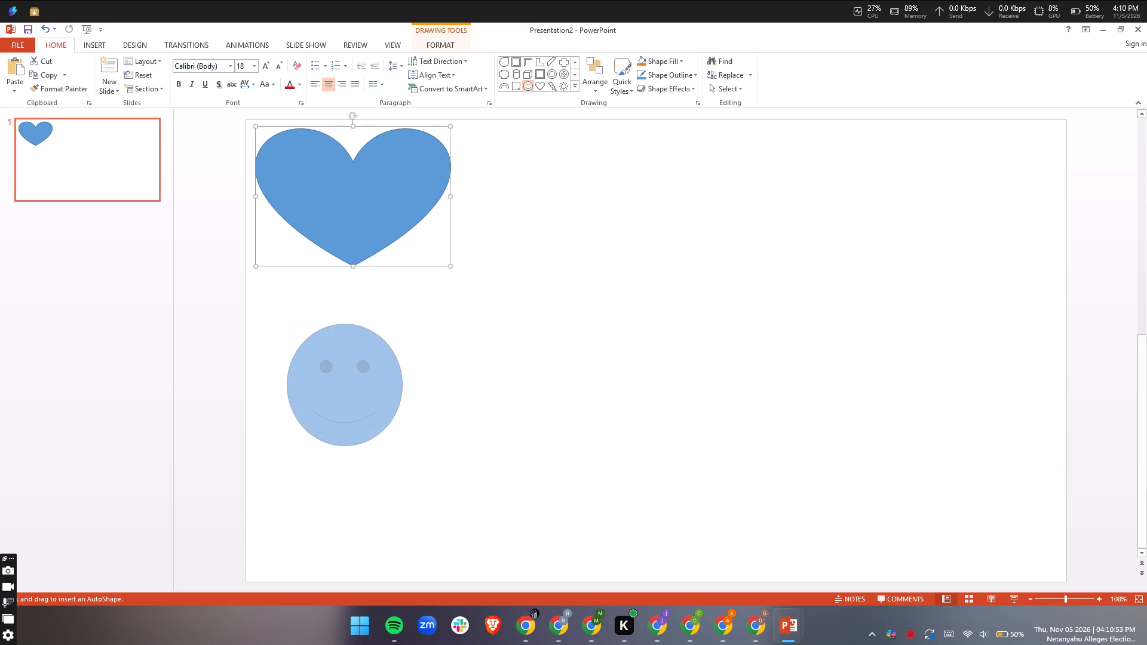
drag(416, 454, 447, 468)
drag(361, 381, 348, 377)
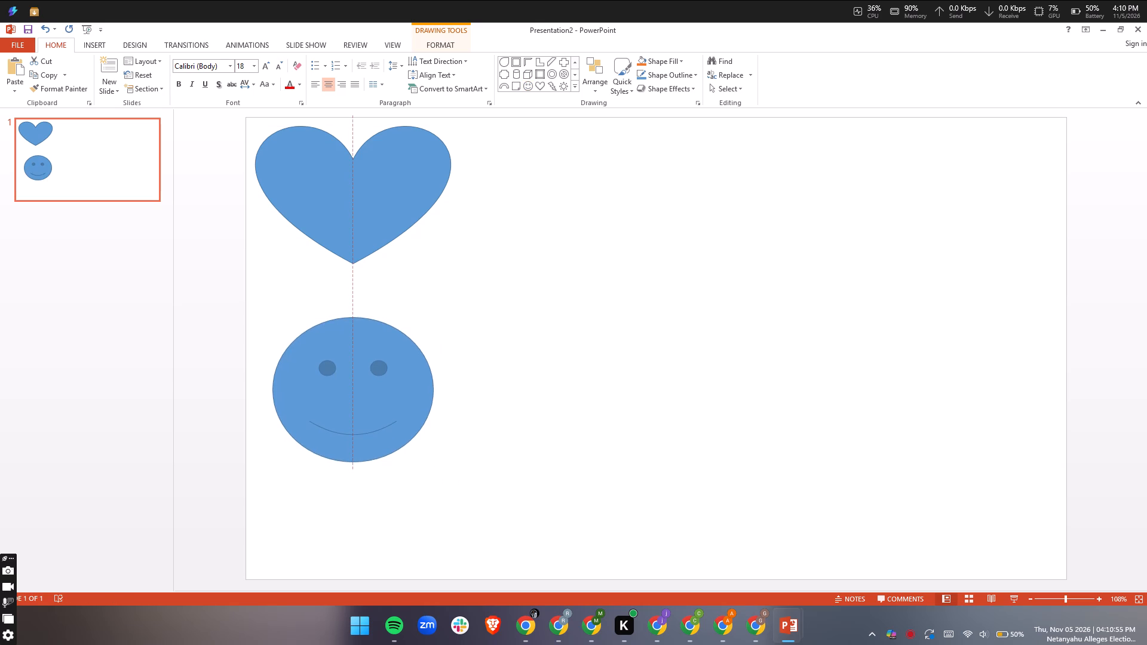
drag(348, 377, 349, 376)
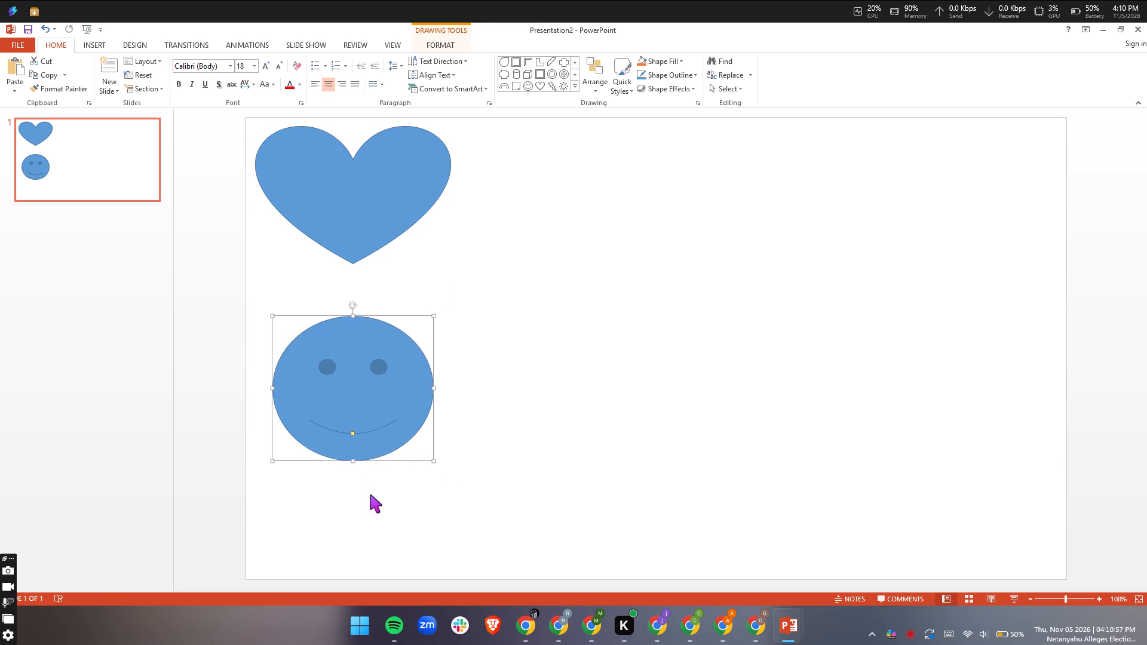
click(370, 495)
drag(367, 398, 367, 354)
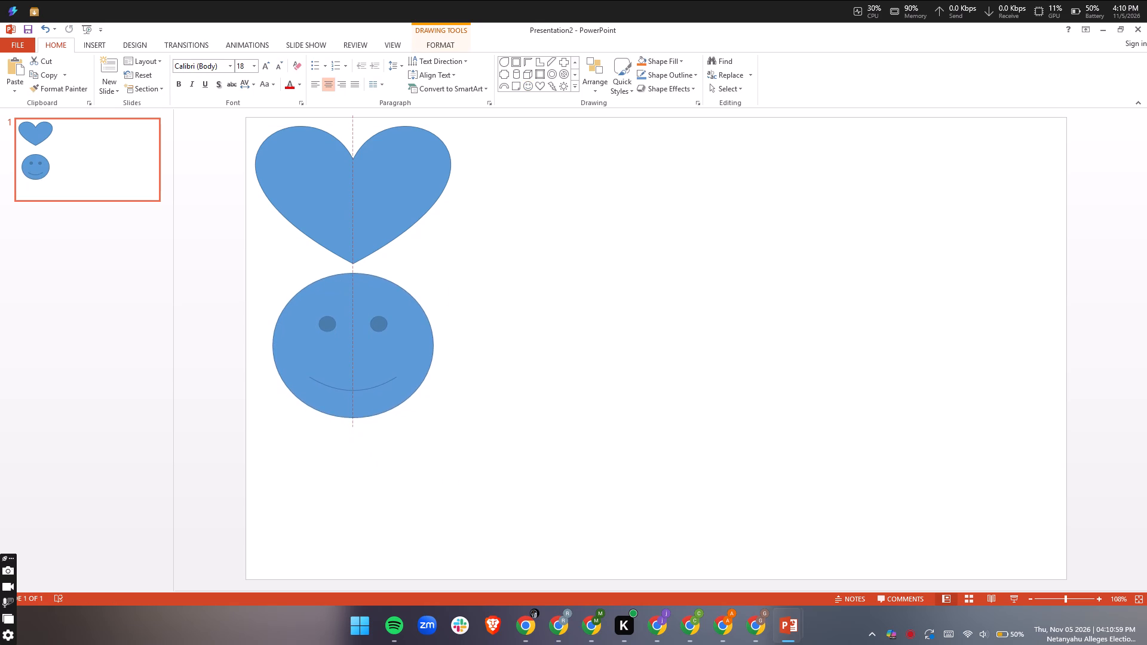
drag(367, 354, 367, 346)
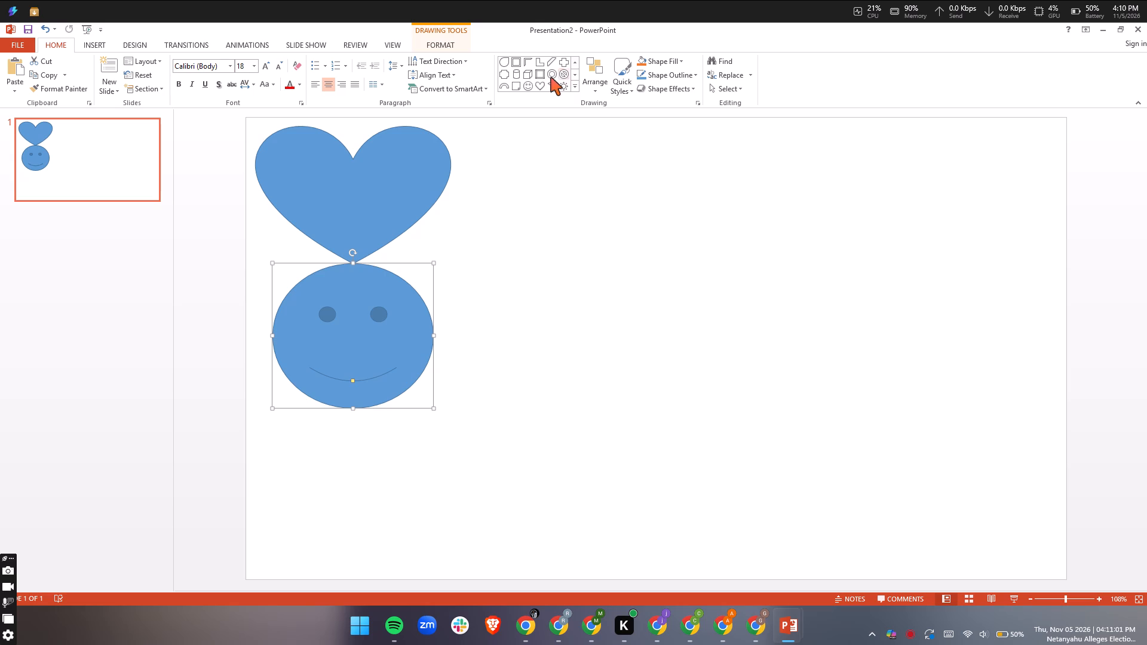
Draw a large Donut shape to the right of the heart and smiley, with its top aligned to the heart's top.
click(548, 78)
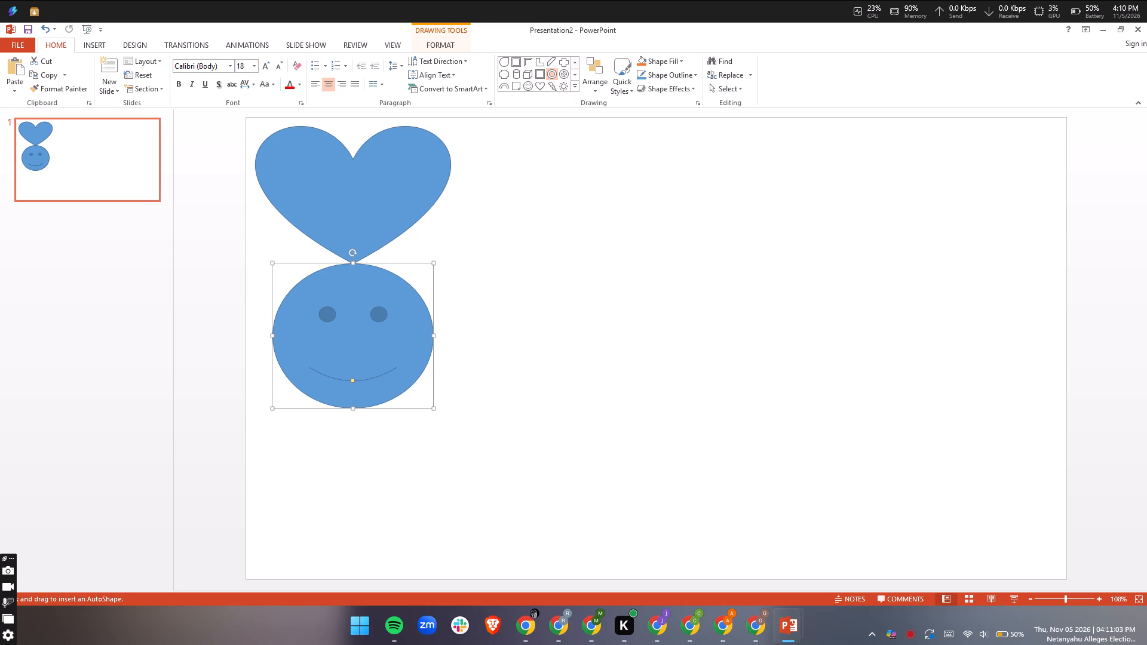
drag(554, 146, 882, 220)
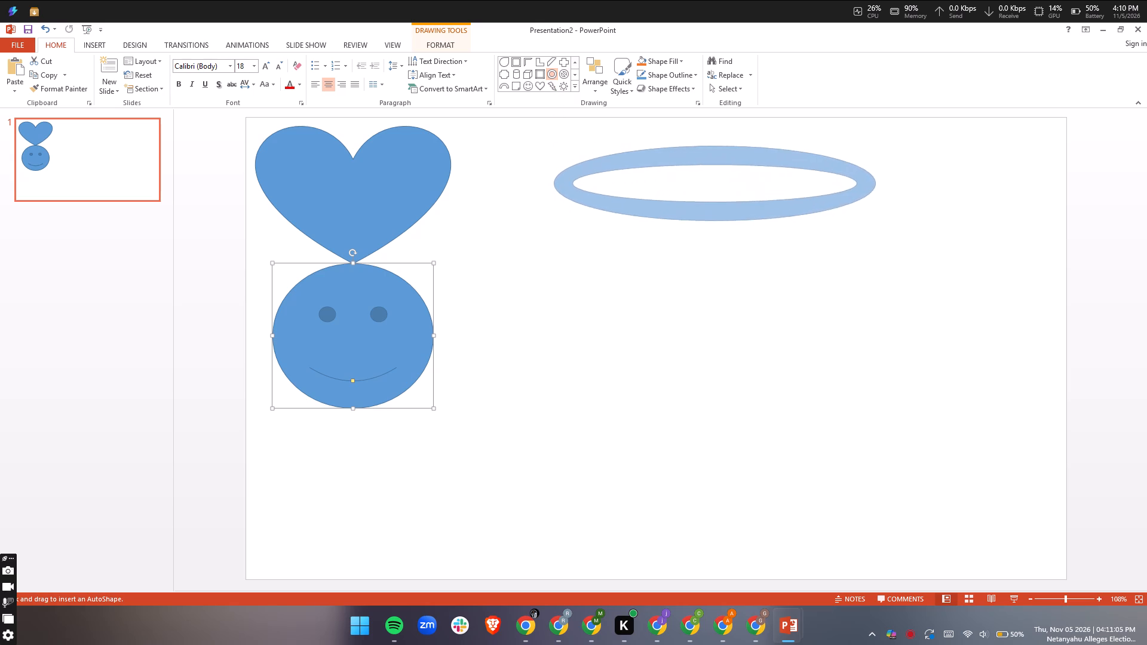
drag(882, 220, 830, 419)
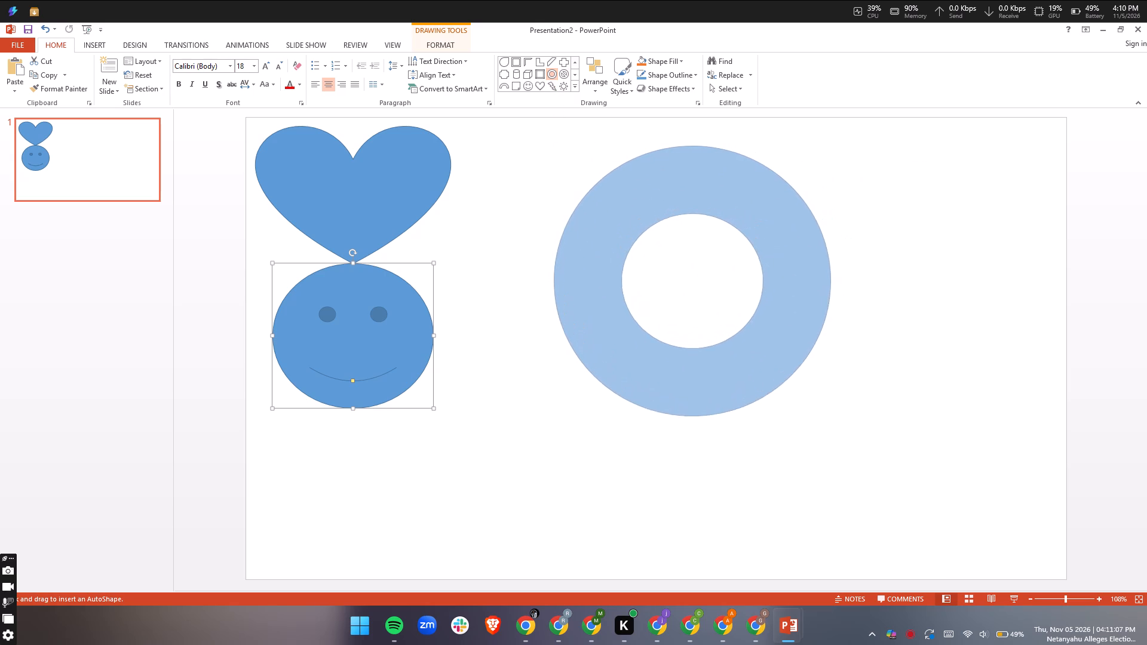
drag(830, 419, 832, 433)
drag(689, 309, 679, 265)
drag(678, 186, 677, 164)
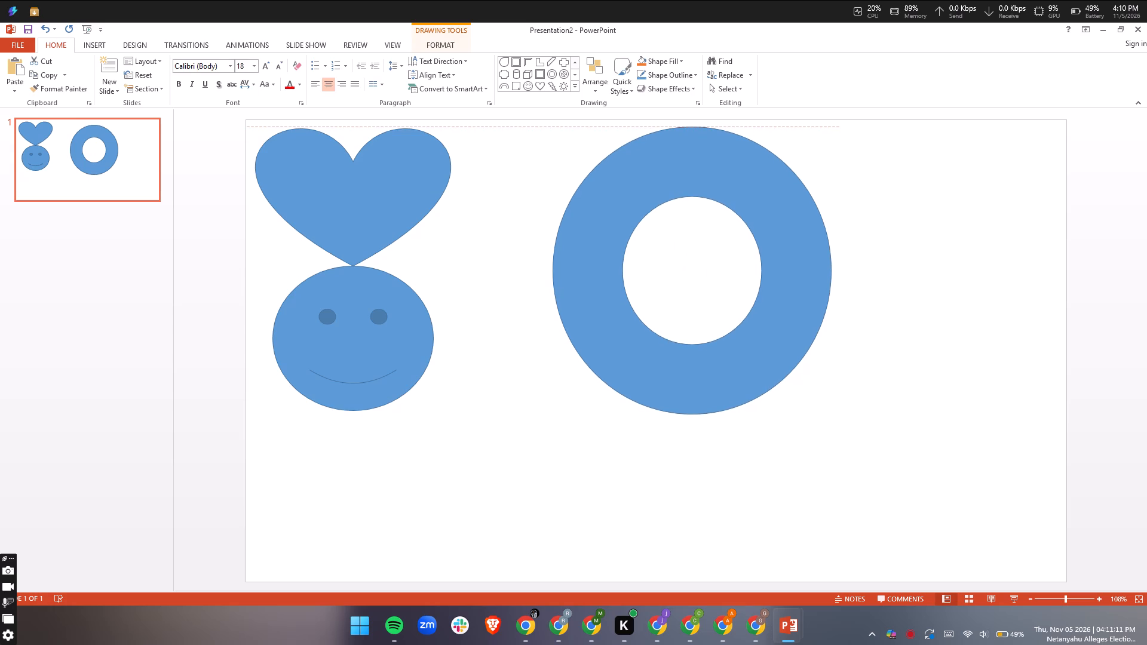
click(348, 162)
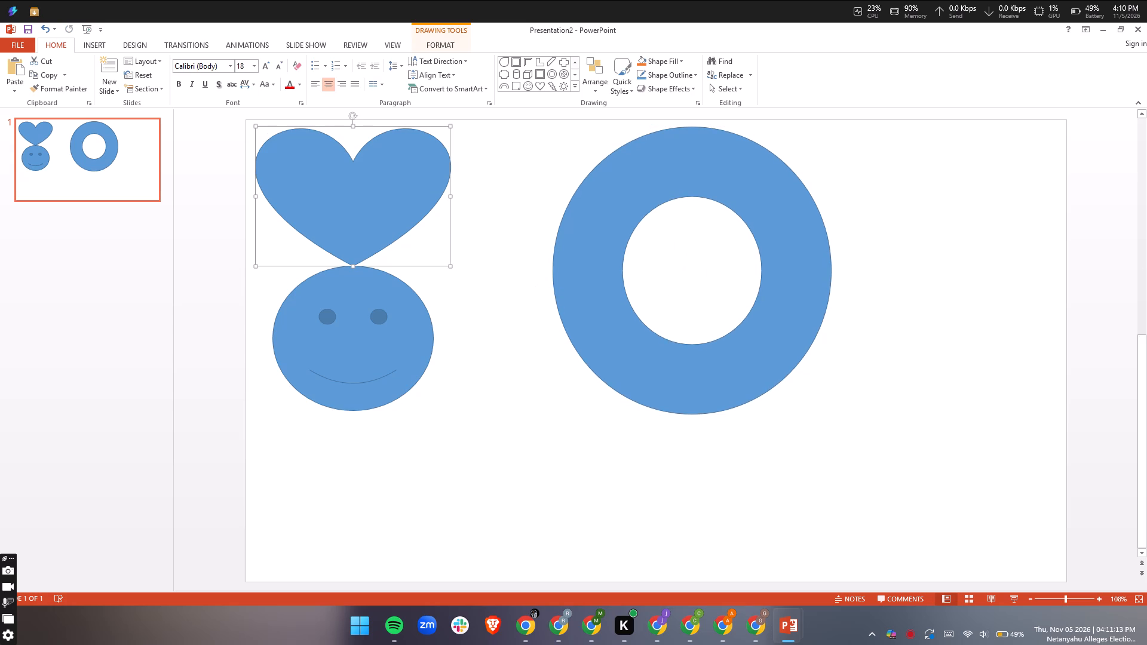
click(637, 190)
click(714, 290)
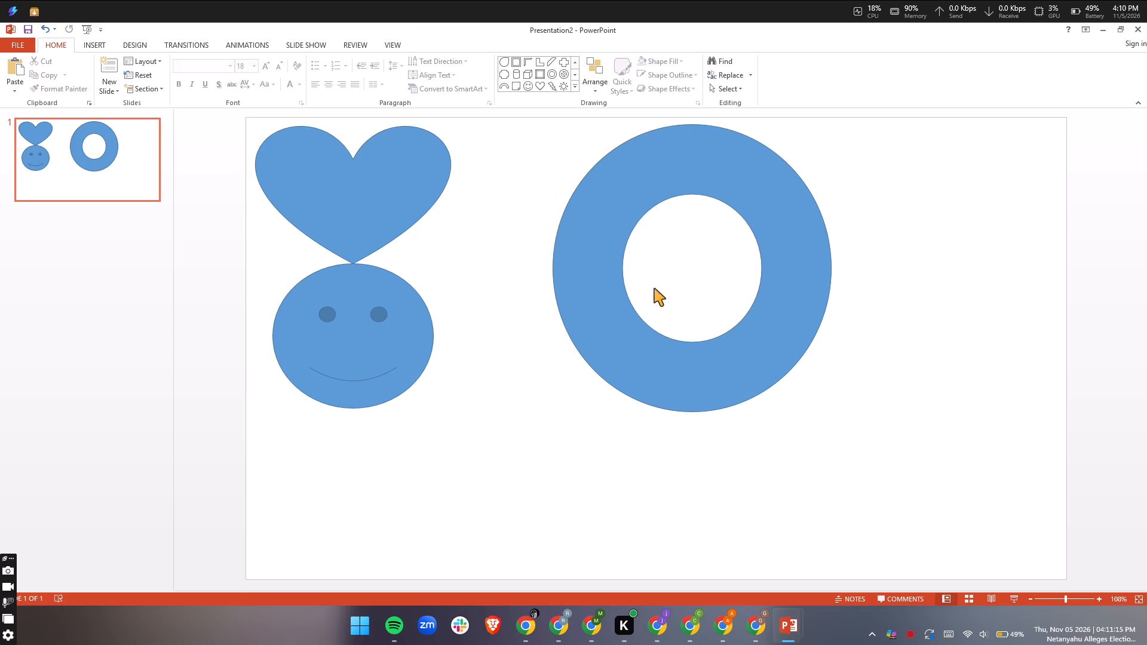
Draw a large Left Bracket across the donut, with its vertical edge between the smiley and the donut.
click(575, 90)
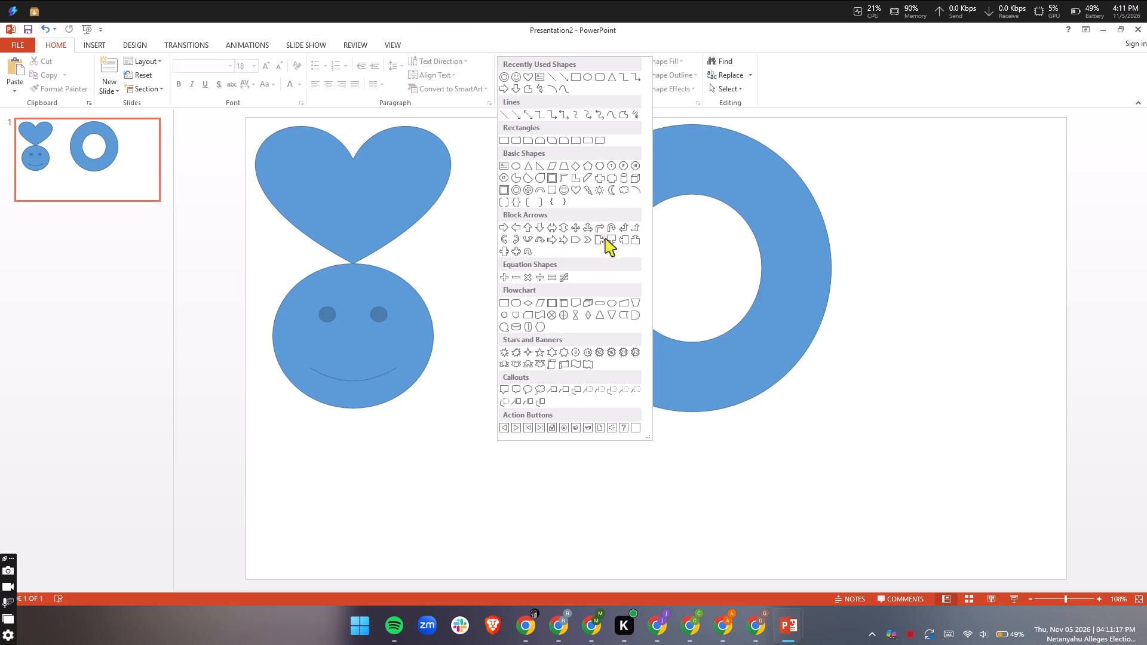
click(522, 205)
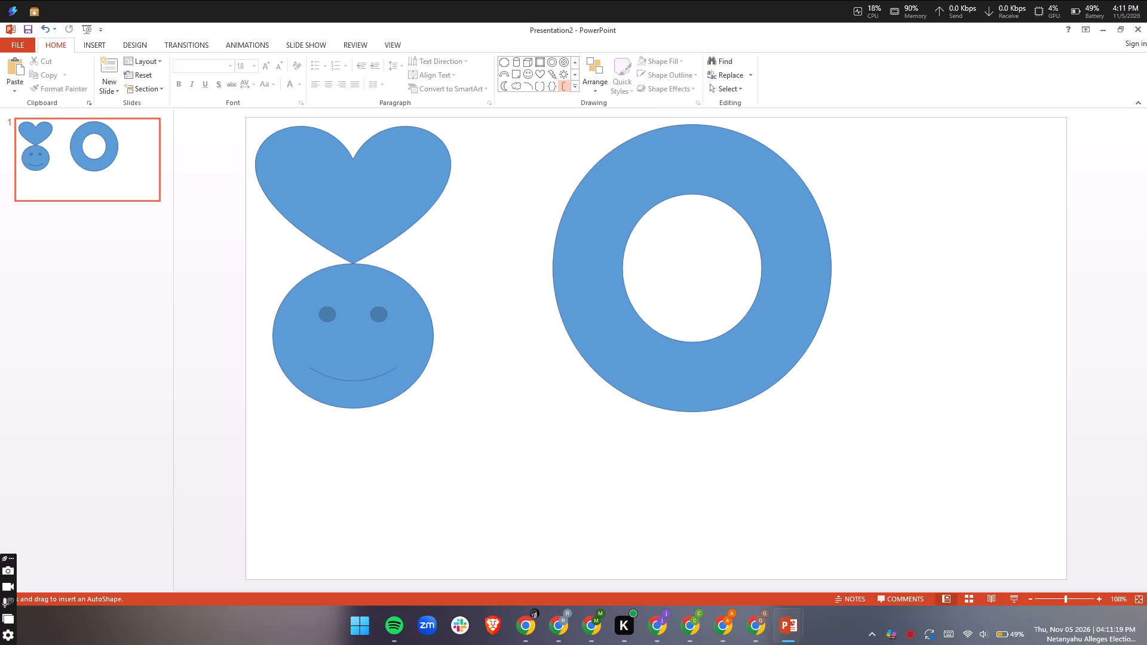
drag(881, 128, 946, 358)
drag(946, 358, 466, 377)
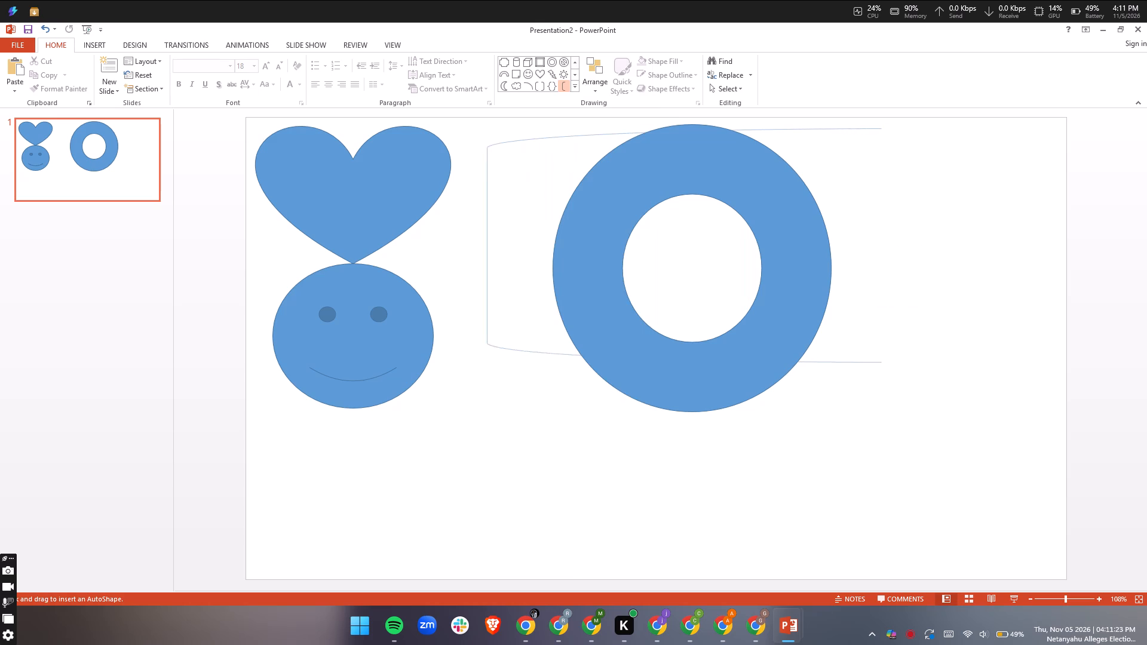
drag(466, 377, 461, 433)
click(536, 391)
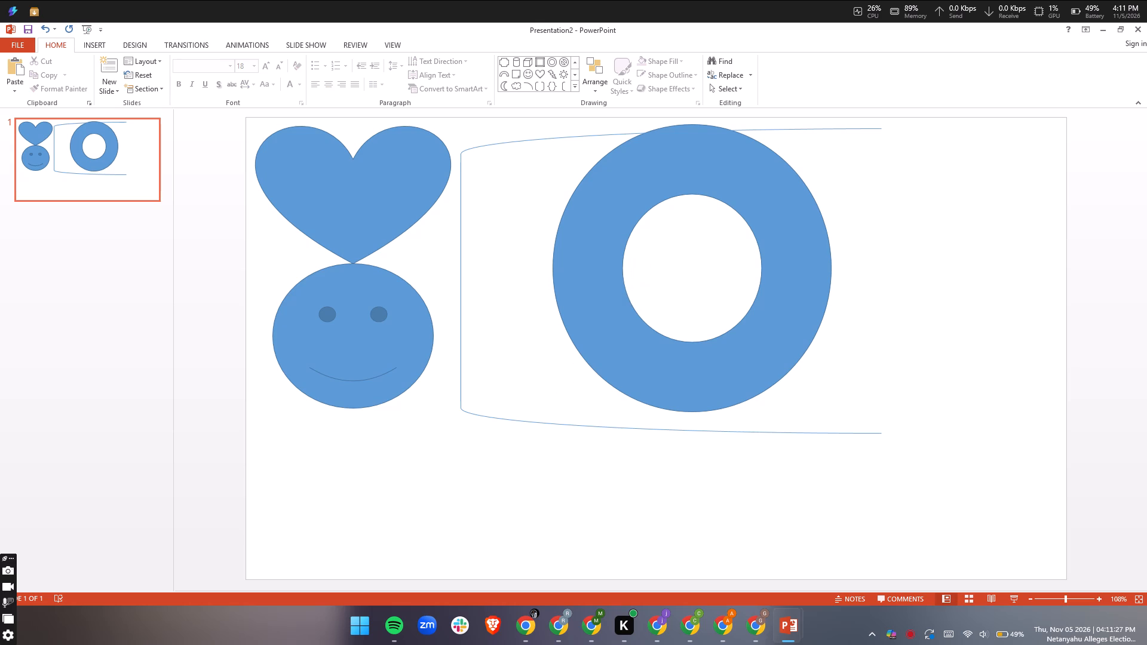
Delete all the shapes on the slide.
key(ctrl+a)
key(BackSpace)
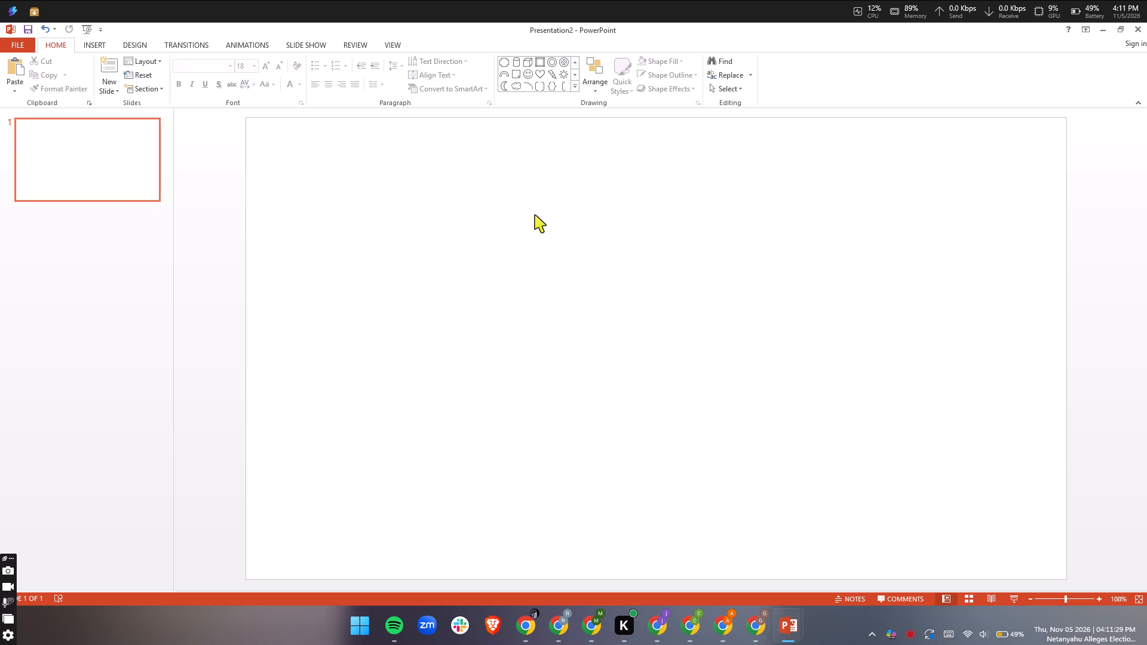
Draw a large Snip Diagonal Corner Rectangle in the upper middle of the slide as the vehicle body.
click(578, 85)
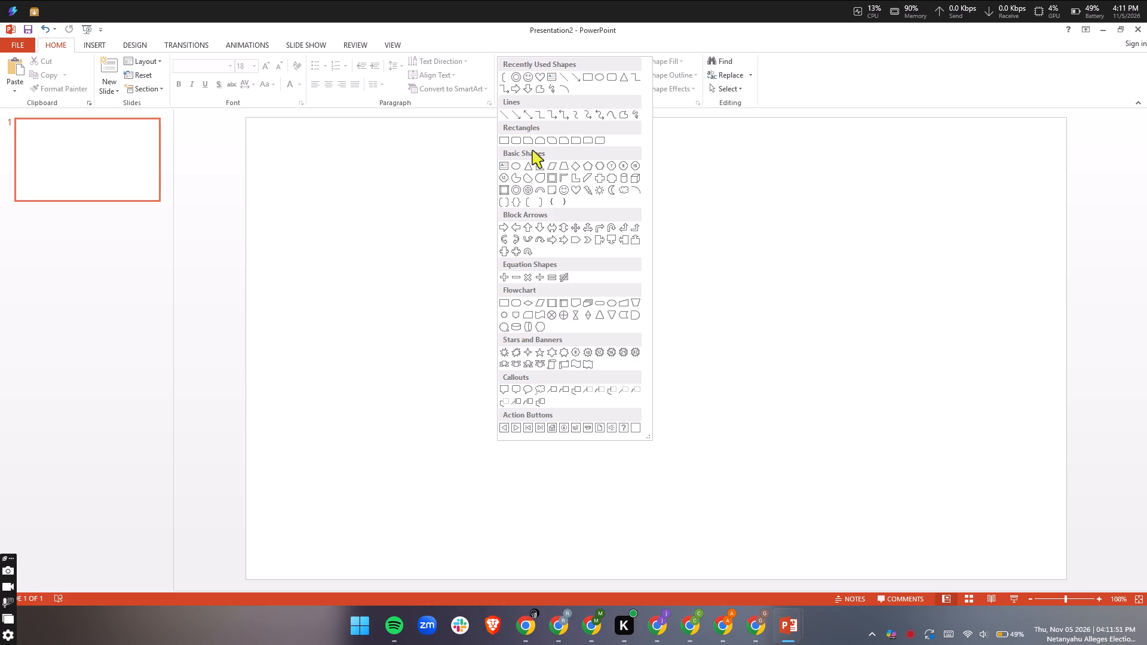
click(551, 140)
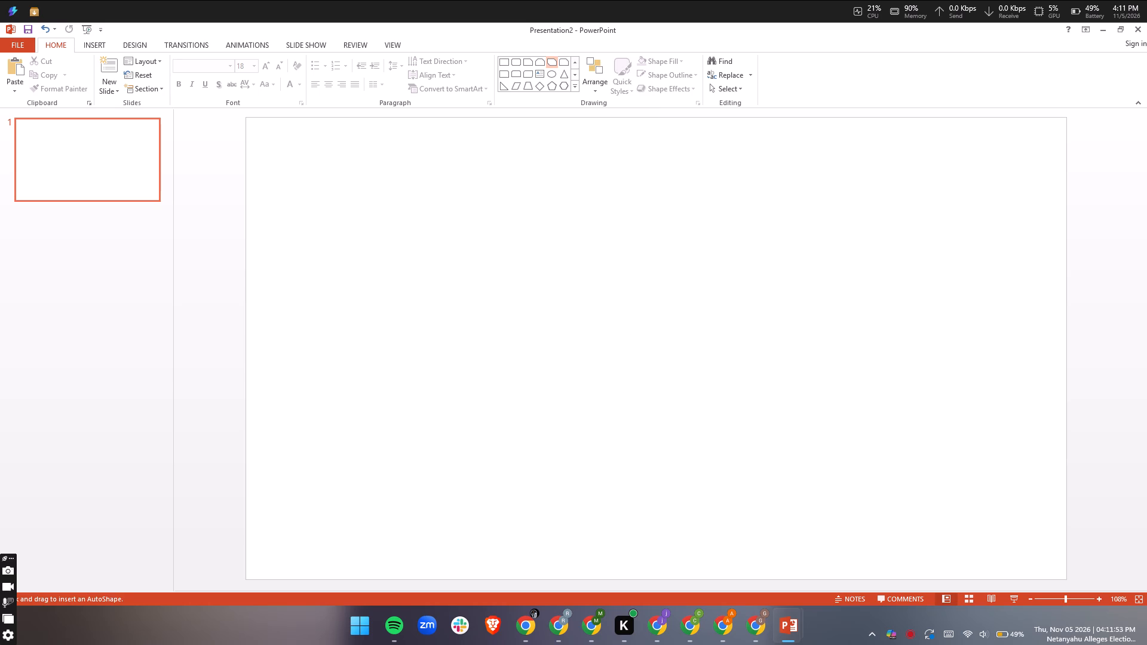
drag(335, 172, 688, 268)
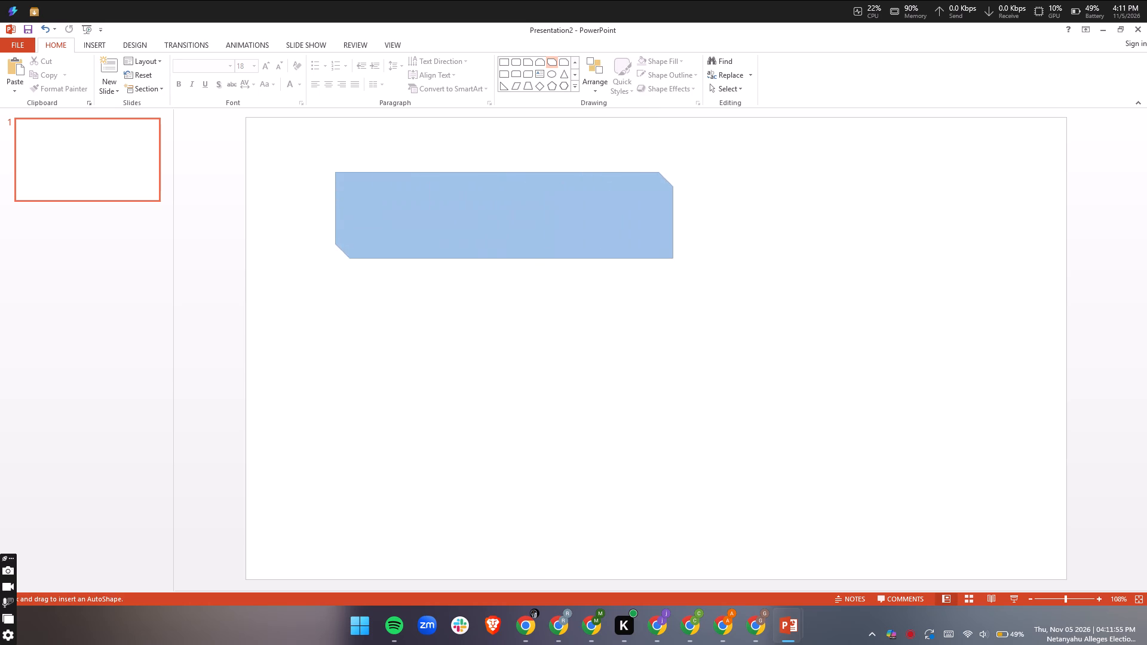
drag(688, 268, 886, 385)
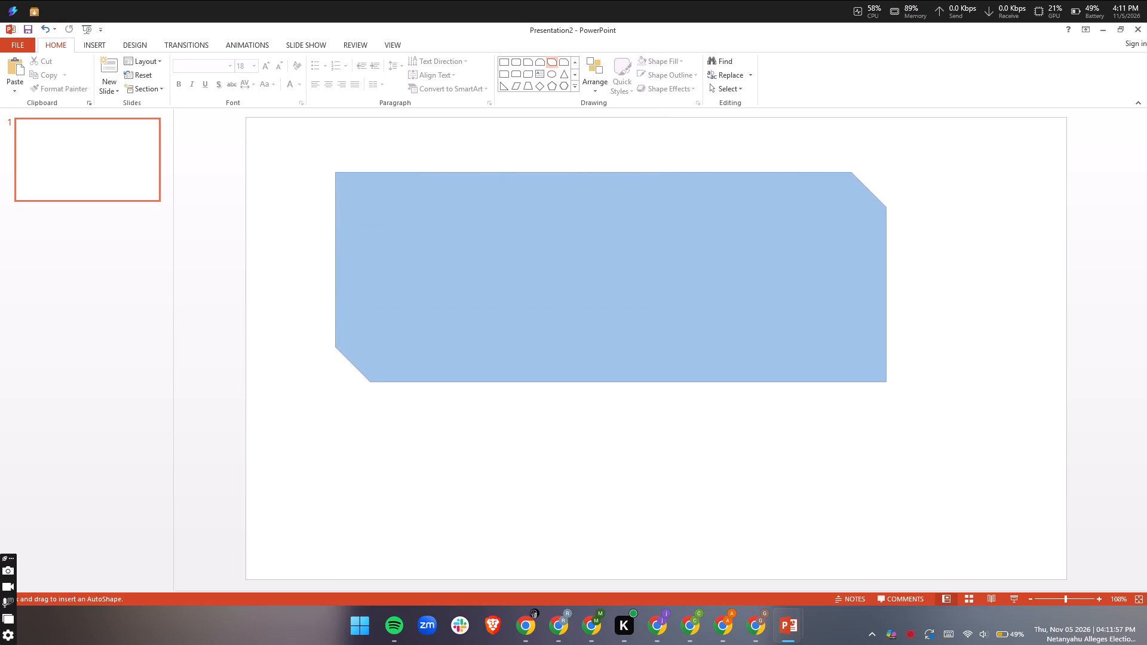
drag(886, 385, 897, 391)
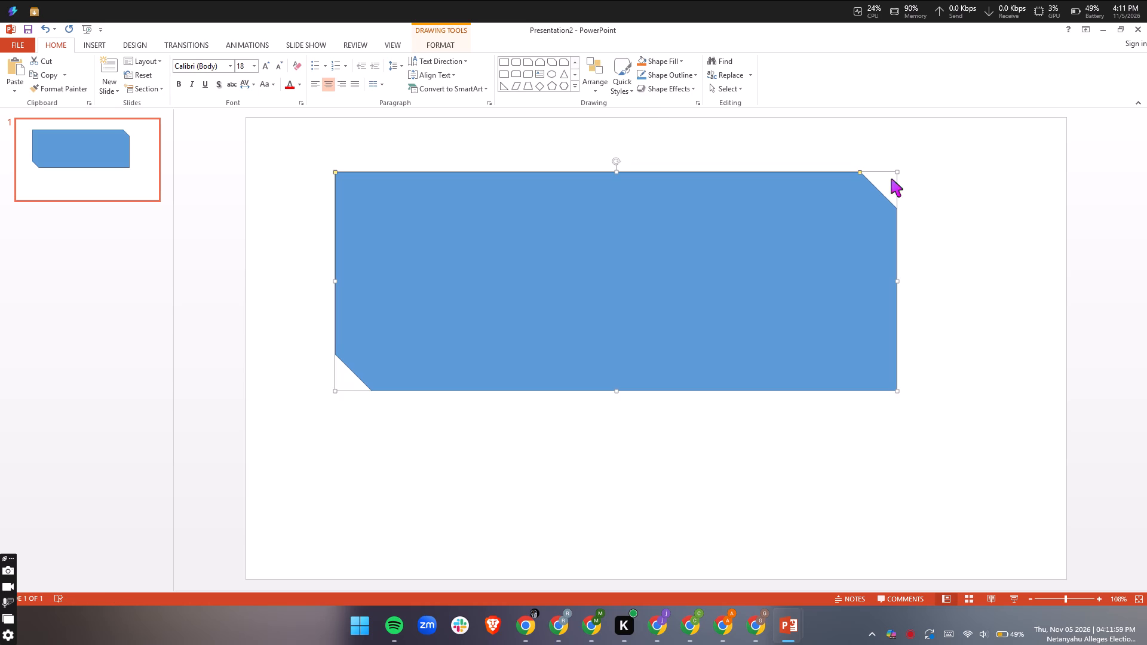
drag(896, 170, 891, 170)
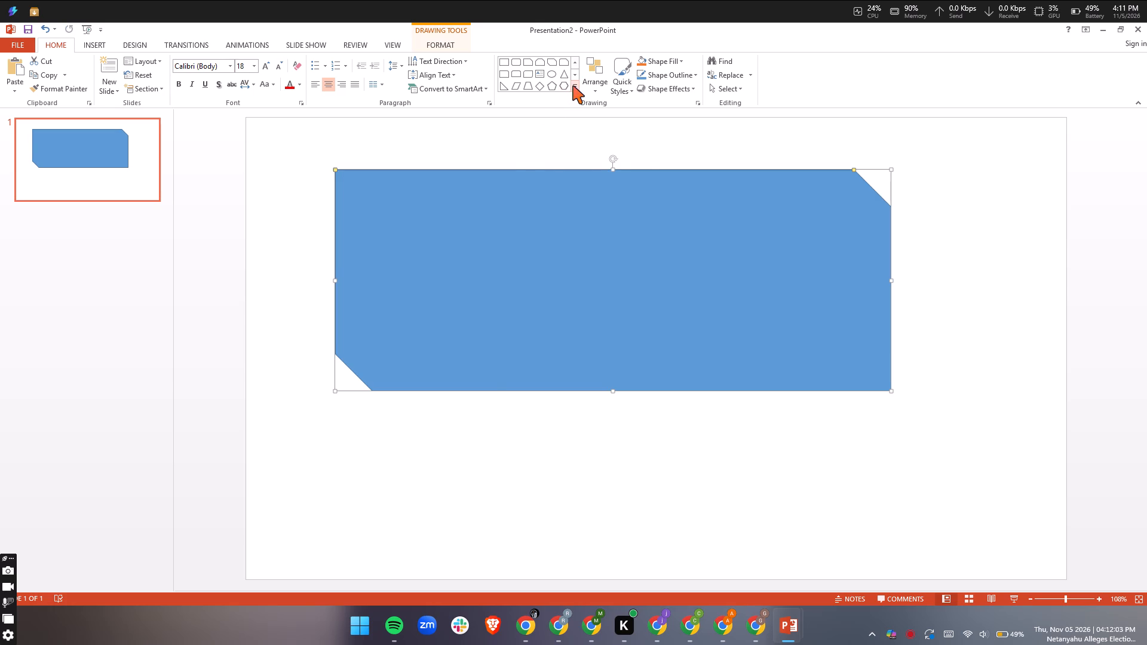
Draw a small Donut as a wheel and centre it on the body's bottom edge near the left end.
click(573, 86)
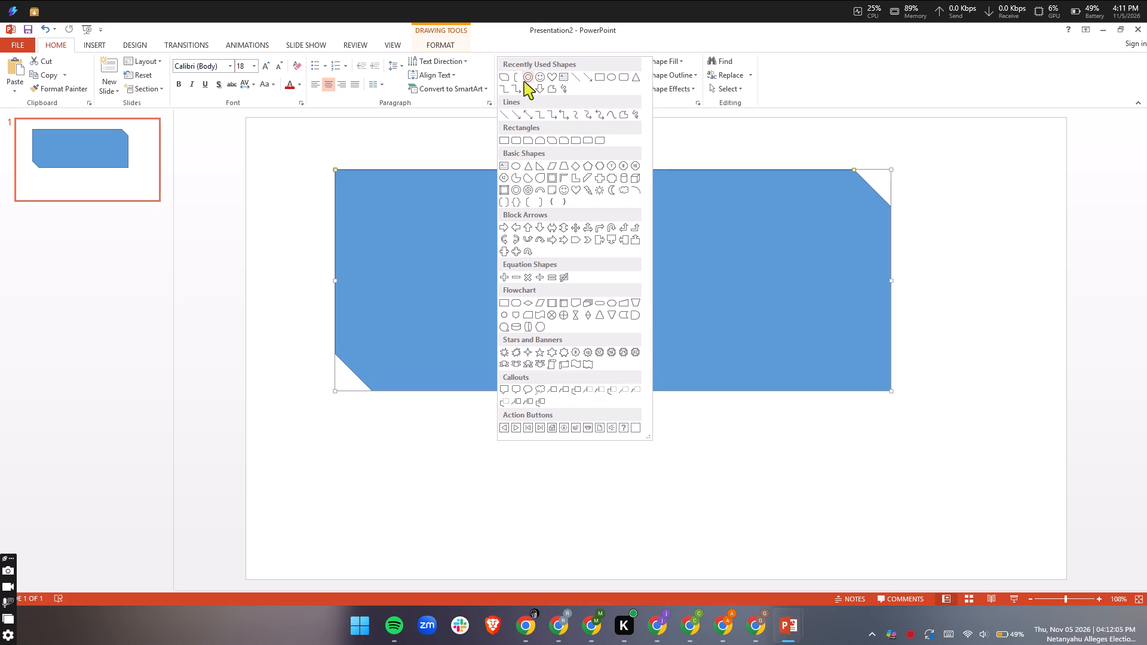
click(526, 81)
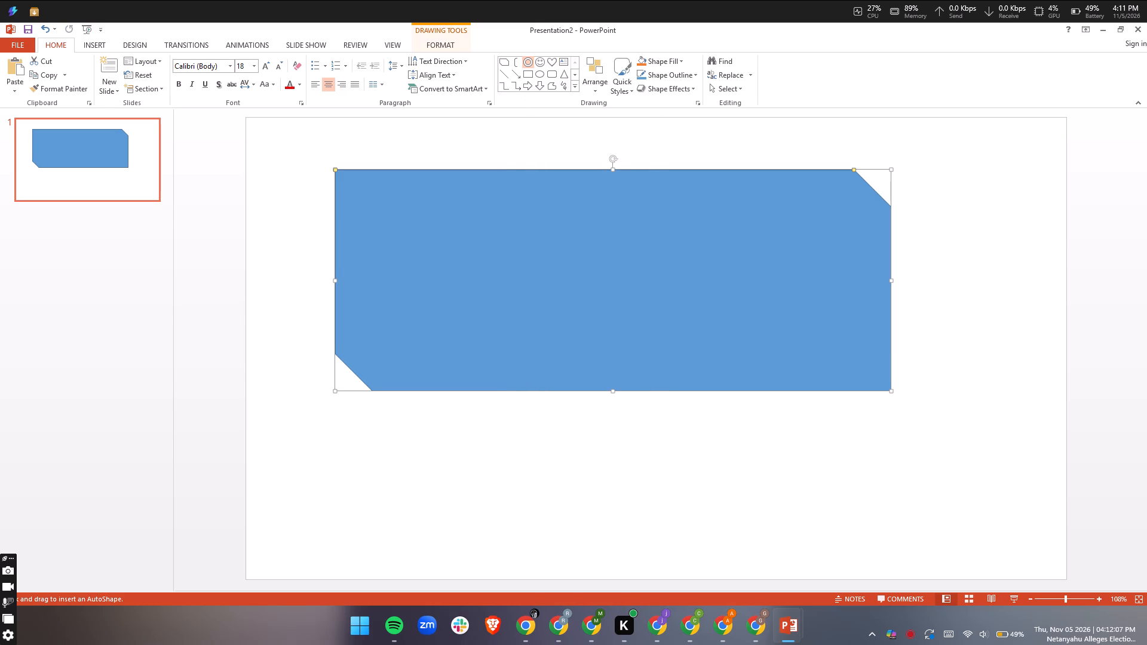
drag(396, 365, 495, 451)
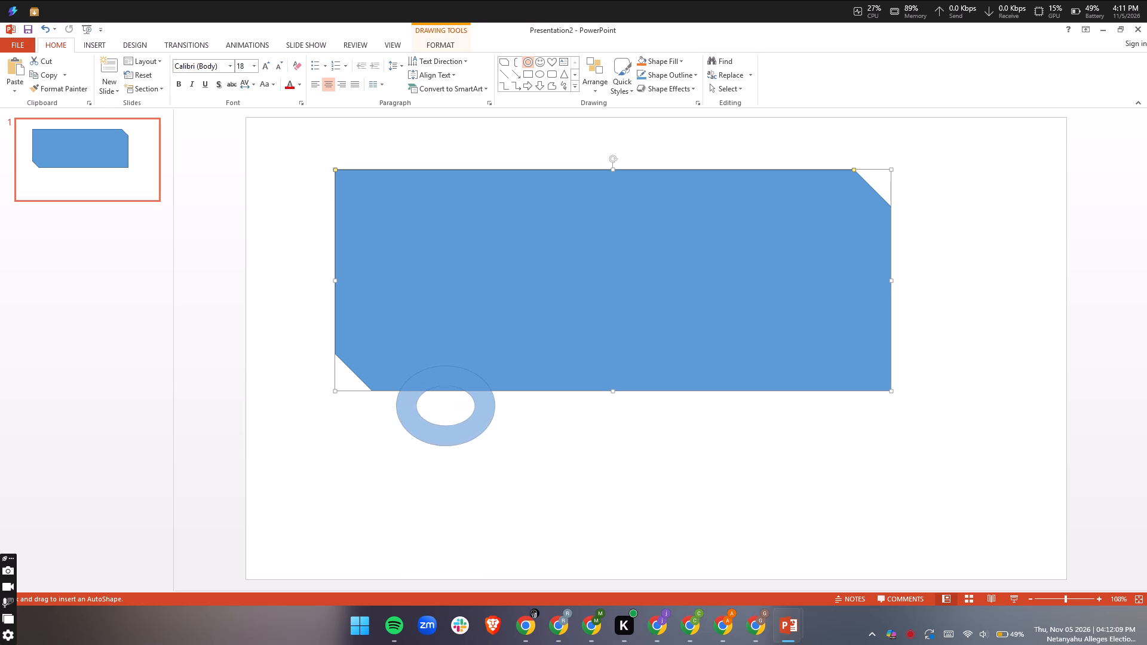
drag(495, 451, 487, 447)
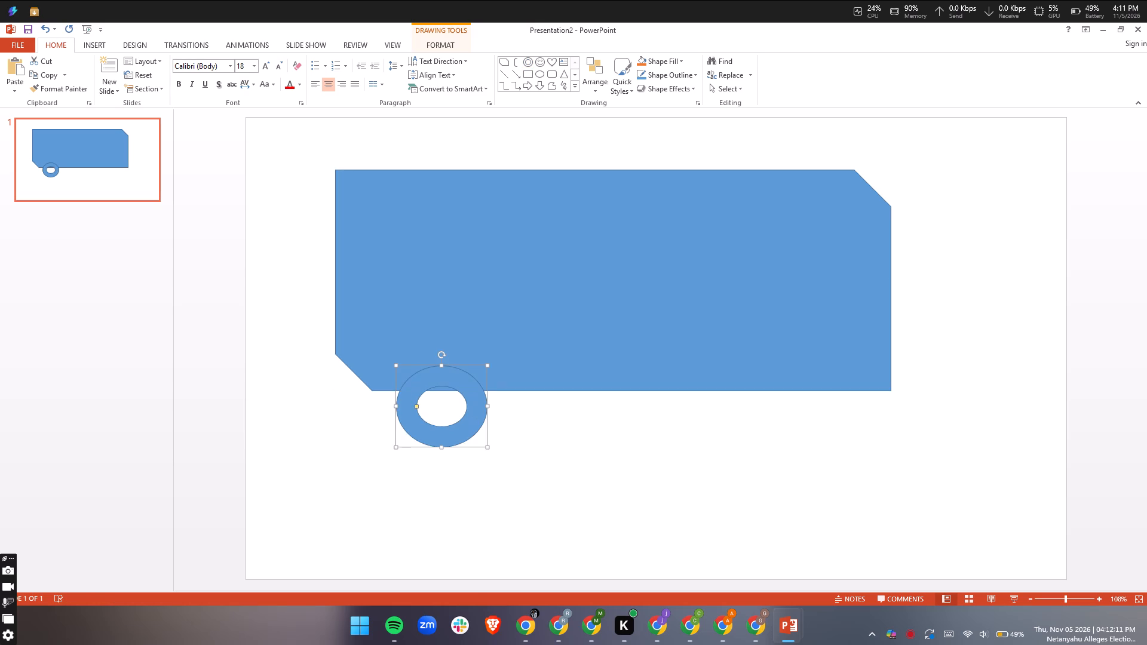
drag(442, 382, 440, 368)
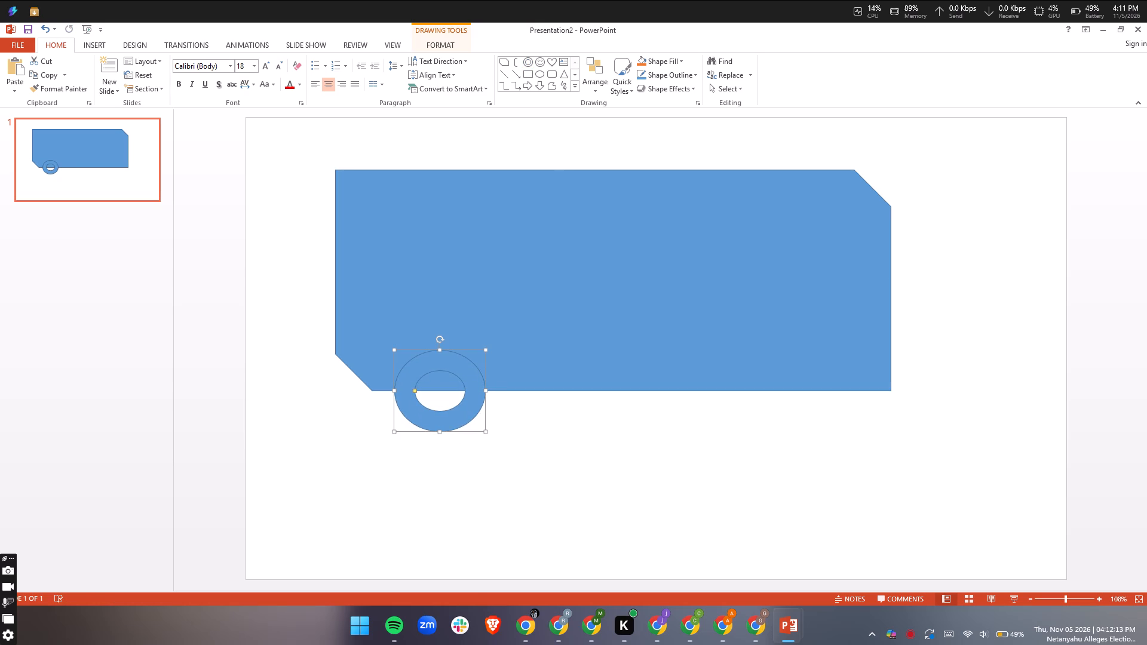
Draw a second Donut wheel near the right end of the body's bottom edge, matching the first wheel's size and bottom alignment.
click(525, 65)
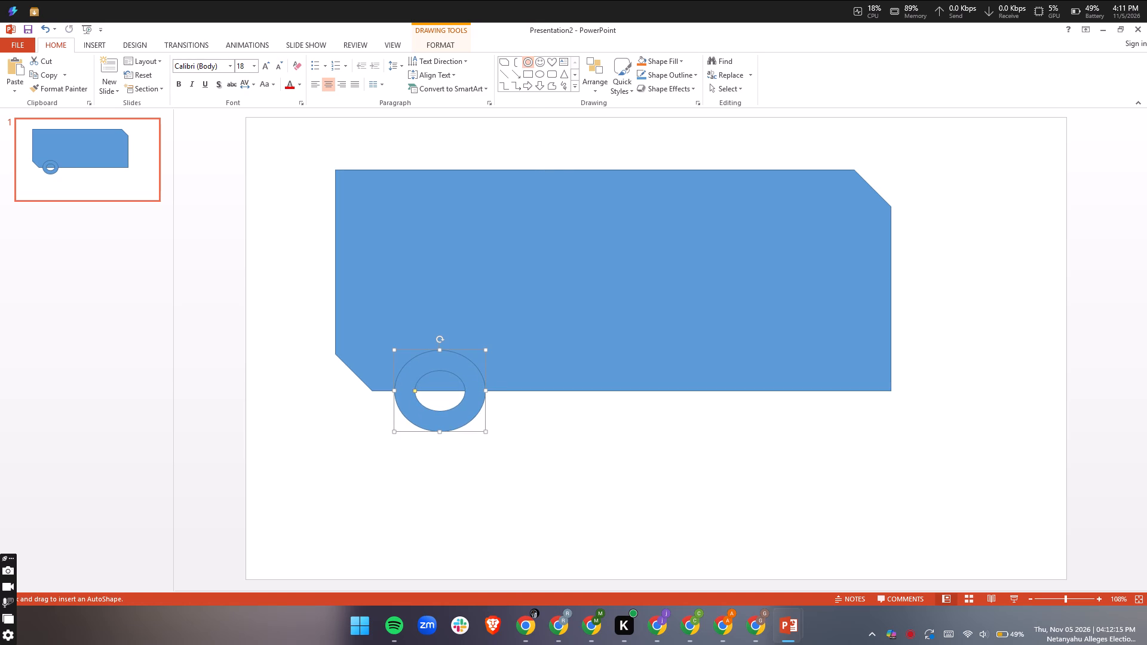
drag(780, 368, 862, 439)
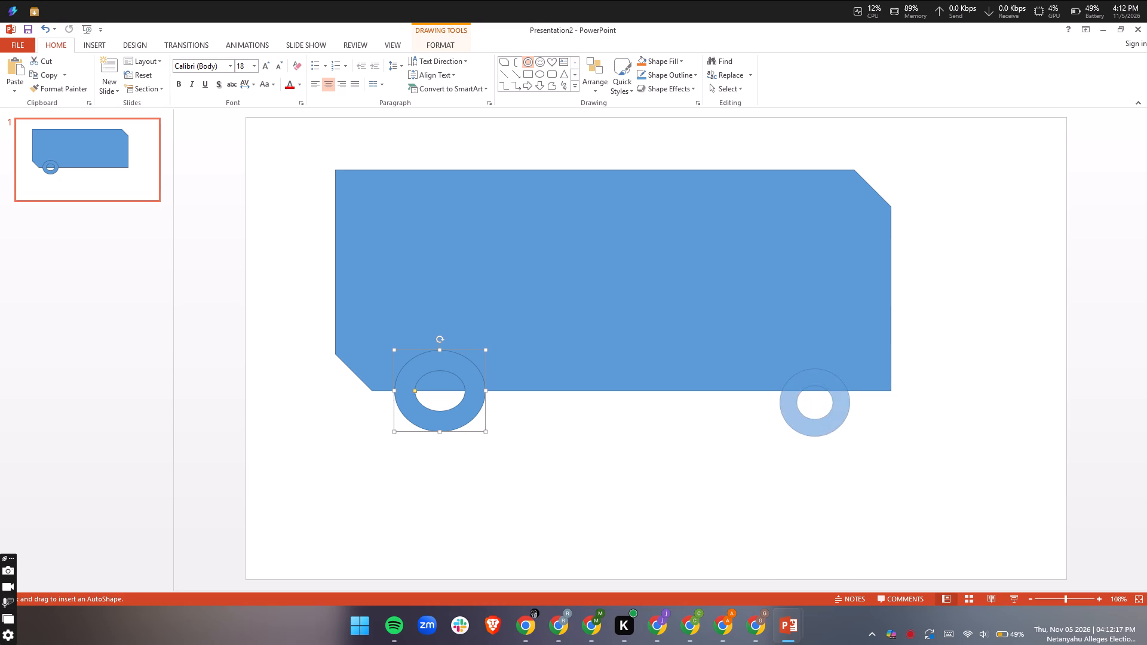
drag(862, 439, 863, 441)
drag(820, 404, 815, 389)
drag(813, 395, 813, 394)
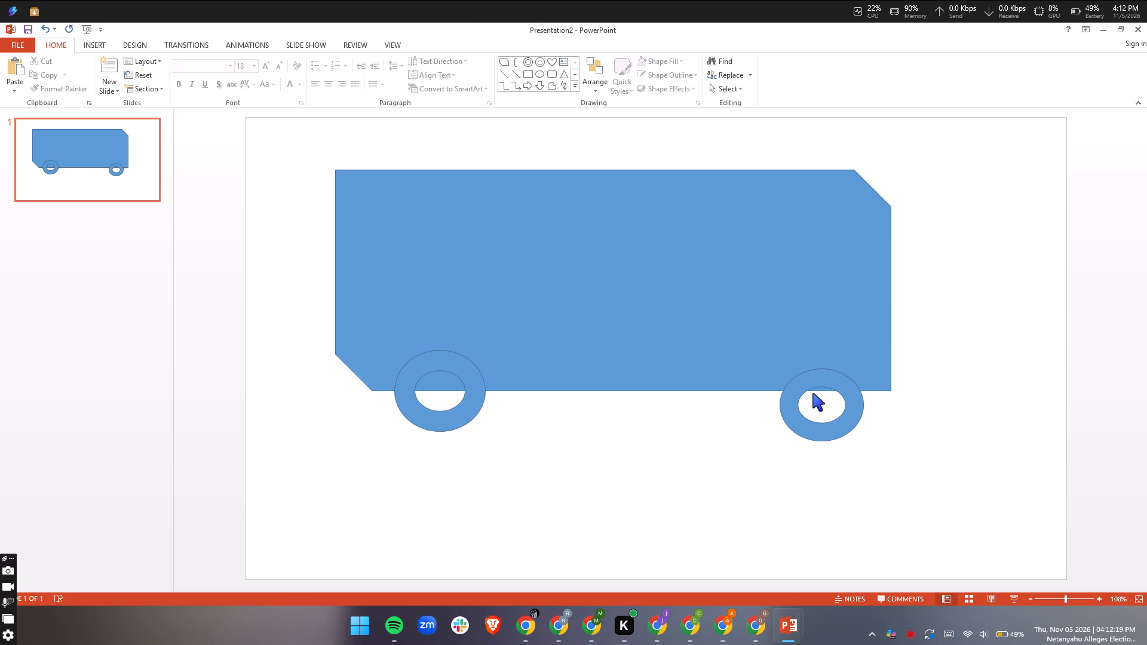
drag(813, 394, 813, 385)
drag(812, 385, 808, 374)
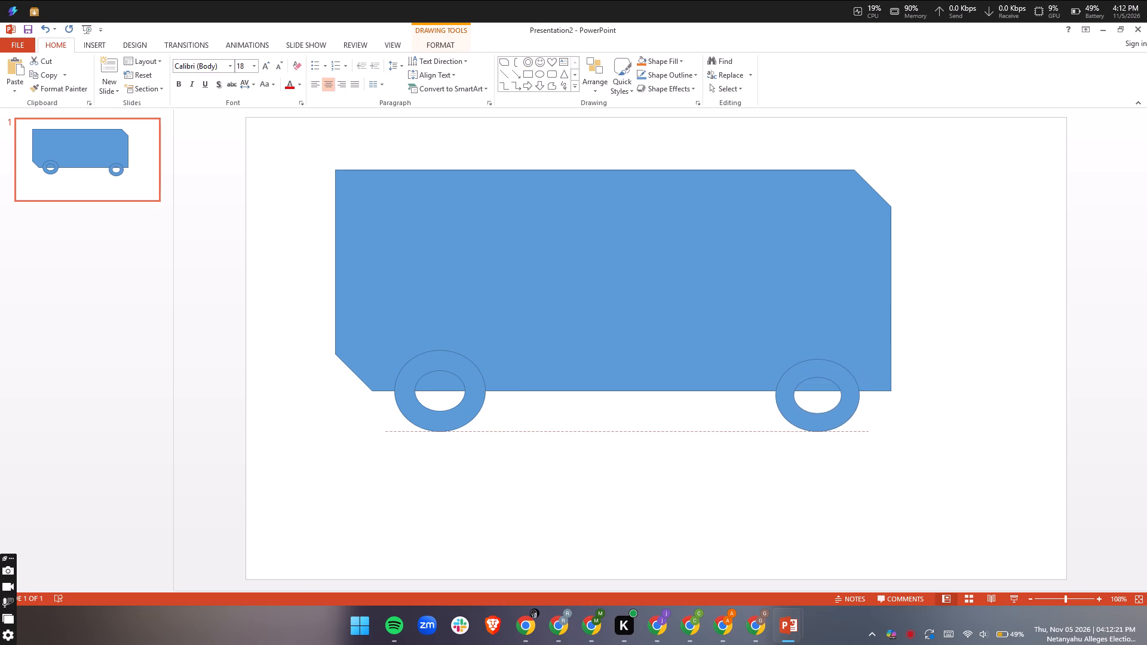
drag(808, 374, 808, 376)
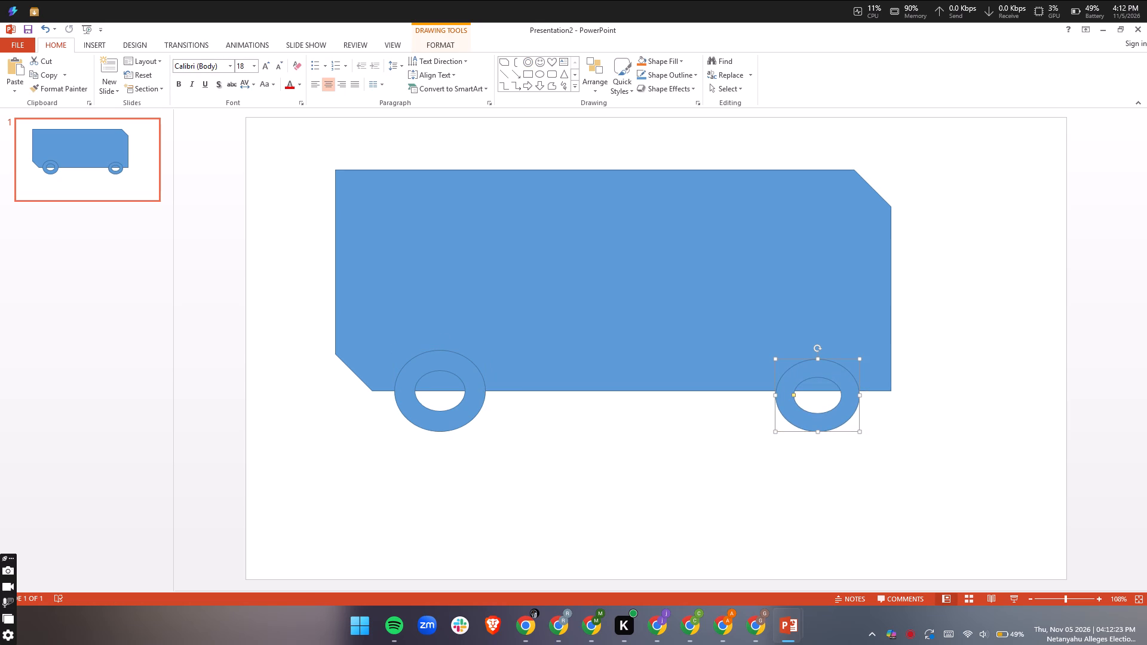
click(773, 357)
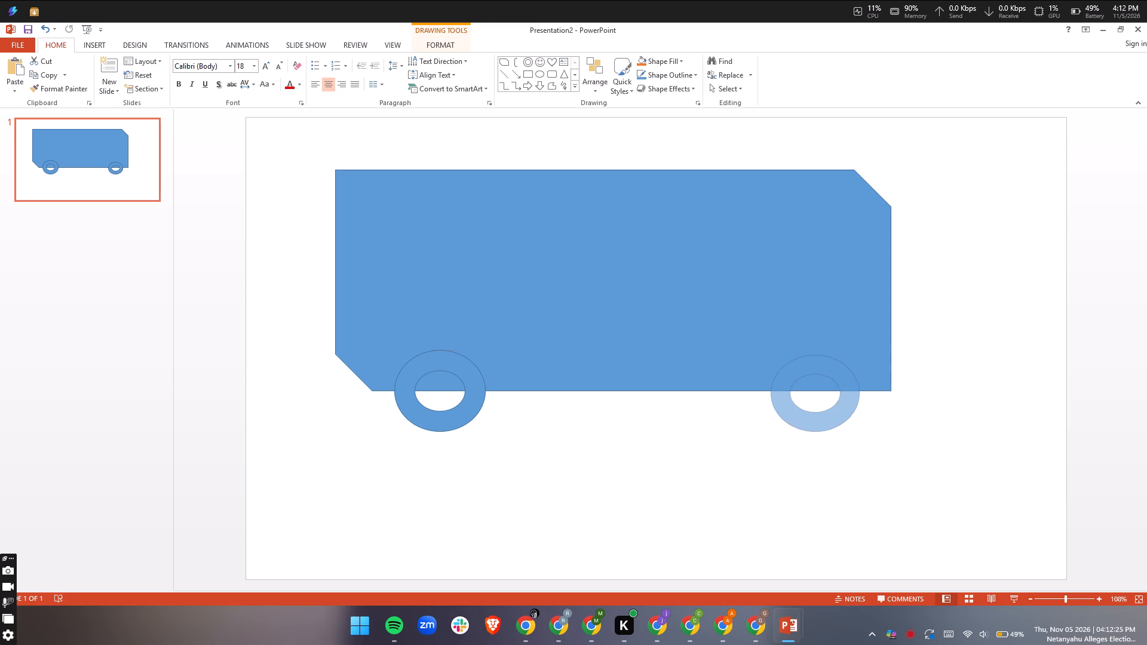
click(705, 422)
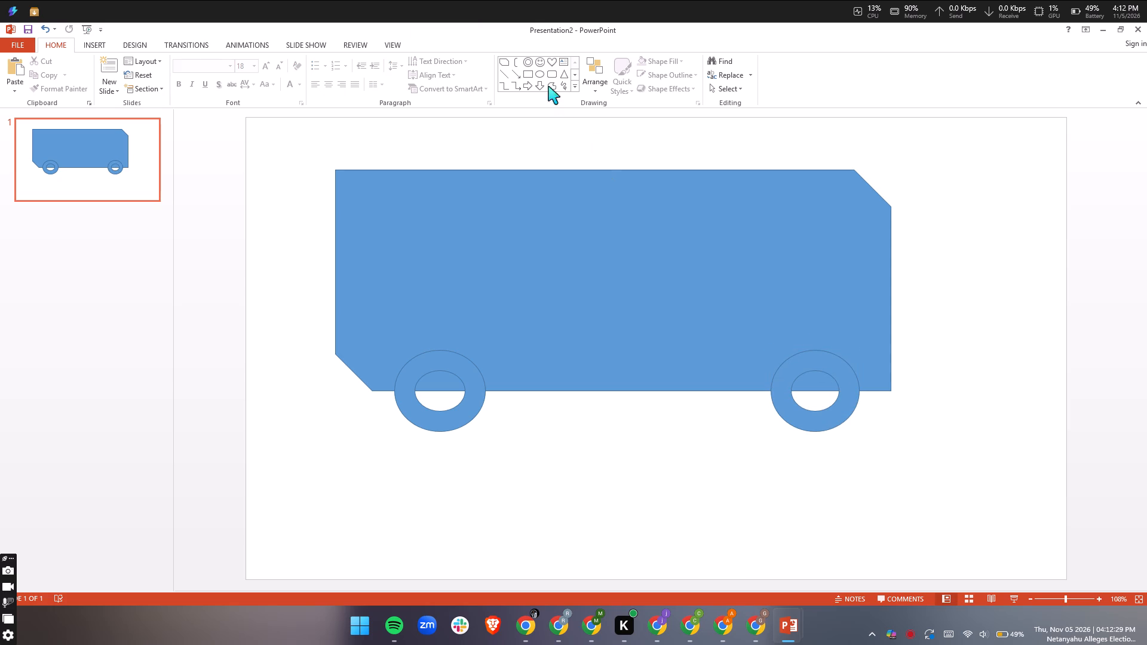
Draw two small Rectangle windows side by side along the upper left part of the vehicle body.
click(529, 72)
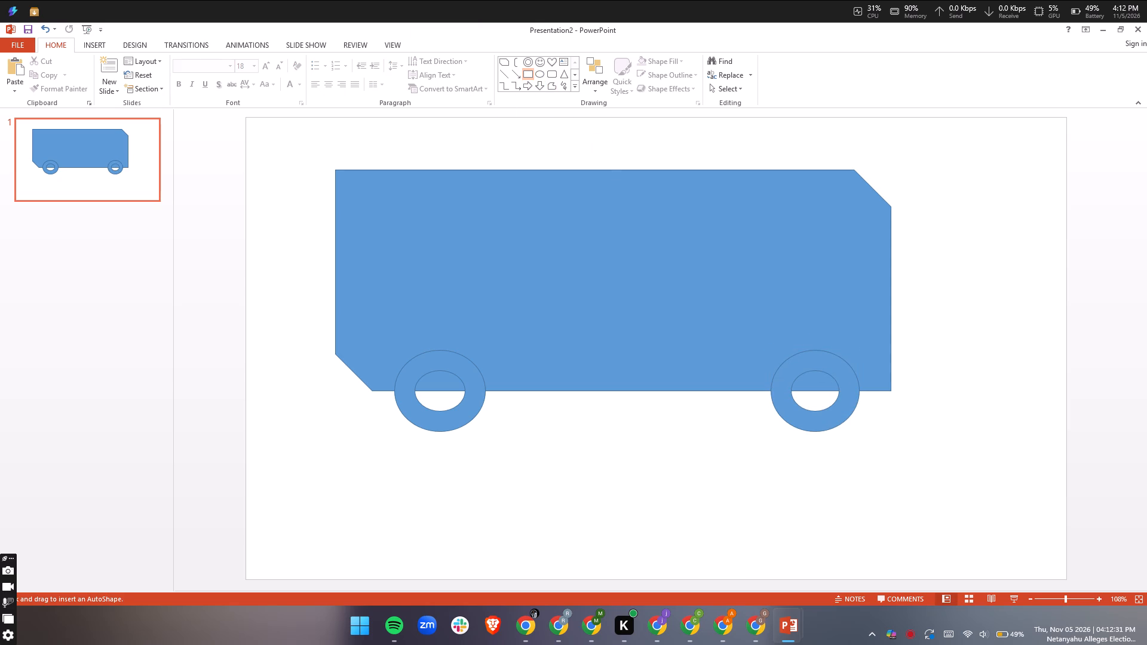
drag(369, 202, 409, 232)
drag(409, 232, 461, 243)
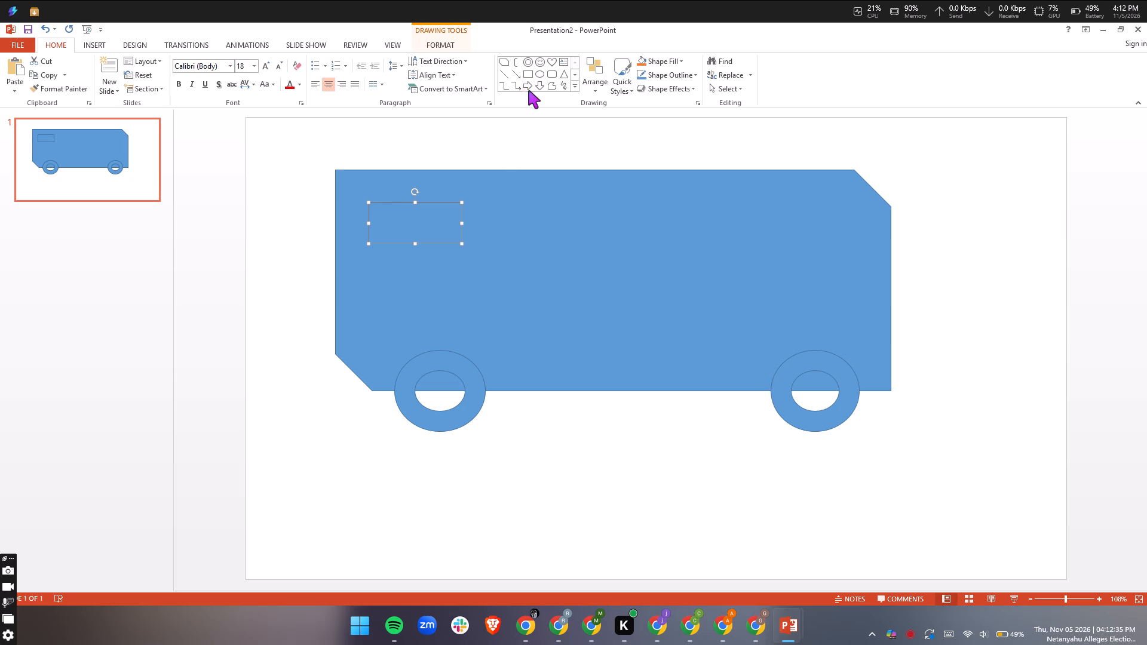
click(531, 76)
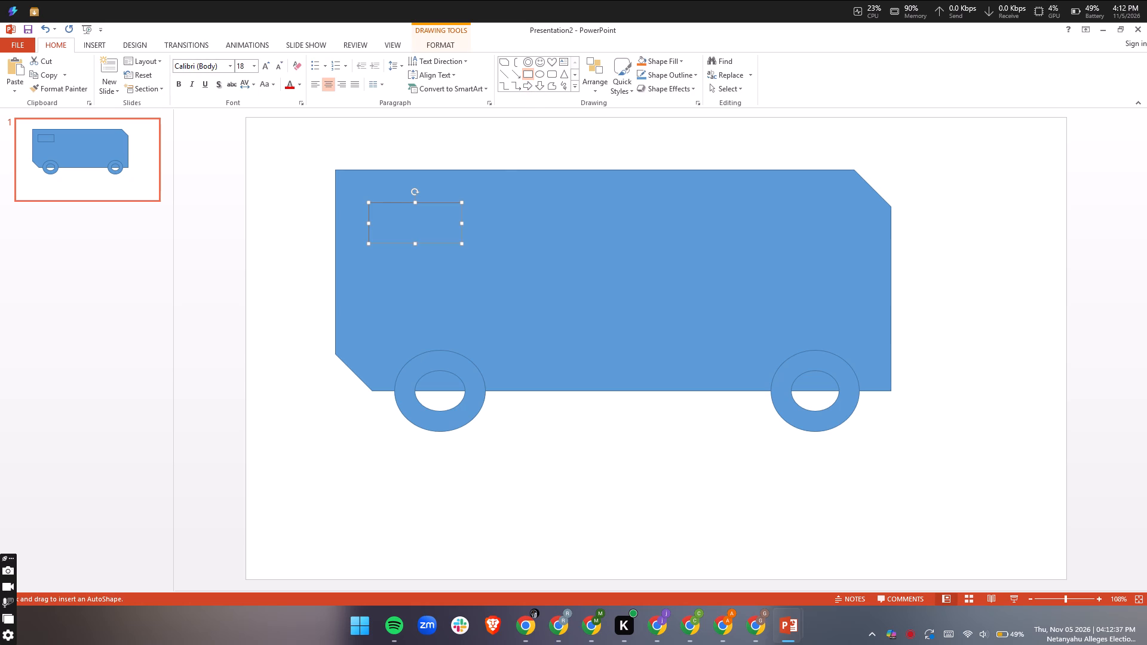
drag(483, 204, 517, 238)
drag(517, 238, 584, 243)
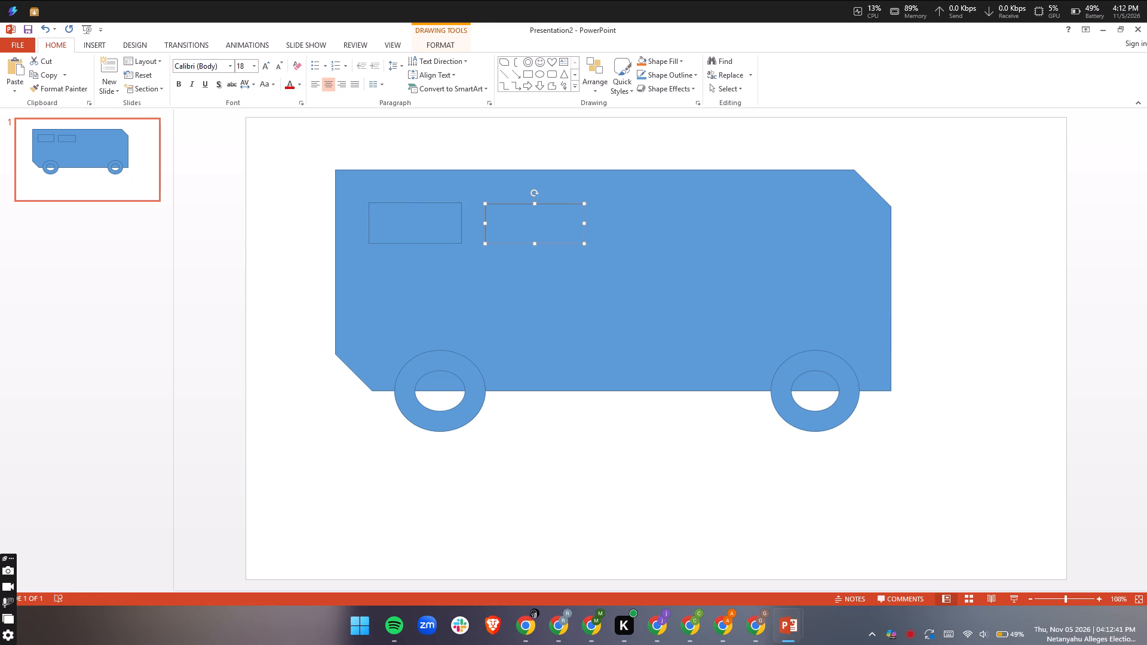
click(538, 218)
Draw a third Rectangle window to the right of the second, and adjust its position and height to line up with the others.
click(525, 77)
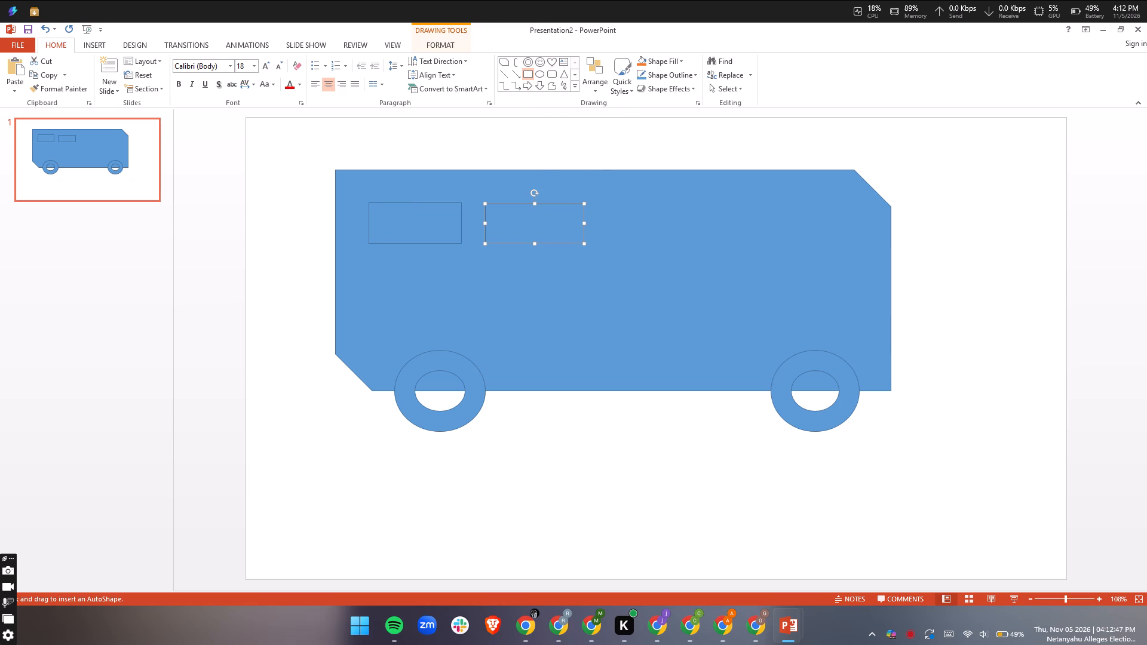
drag(621, 206, 674, 242)
drag(674, 242, 731, 248)
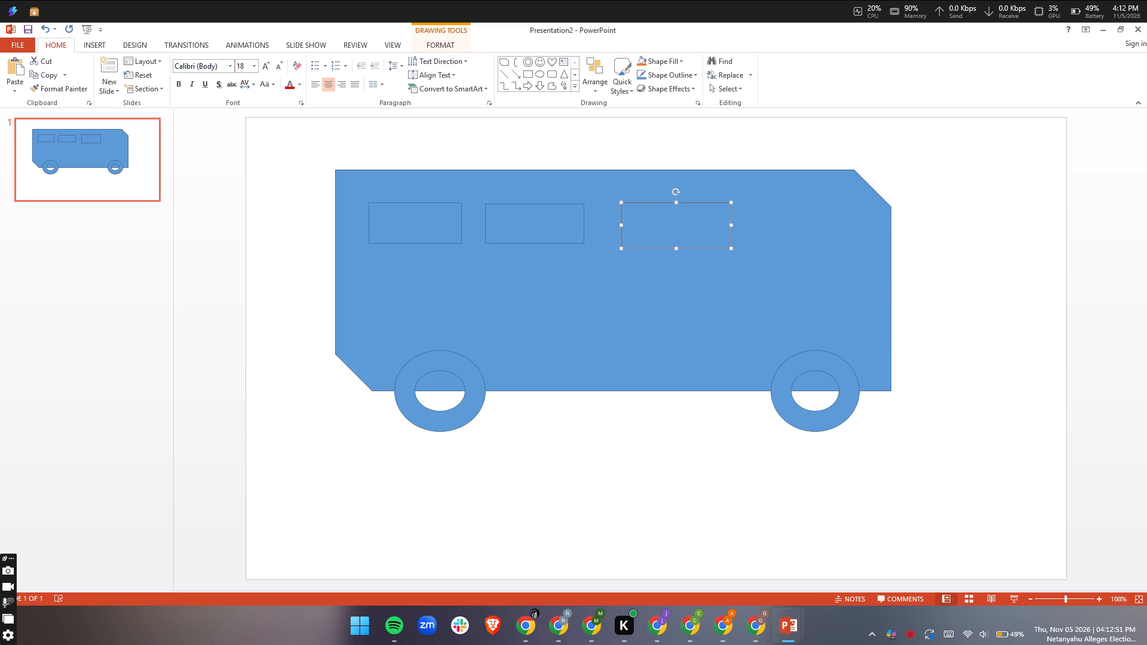
drag(660, 234, 648, 231)
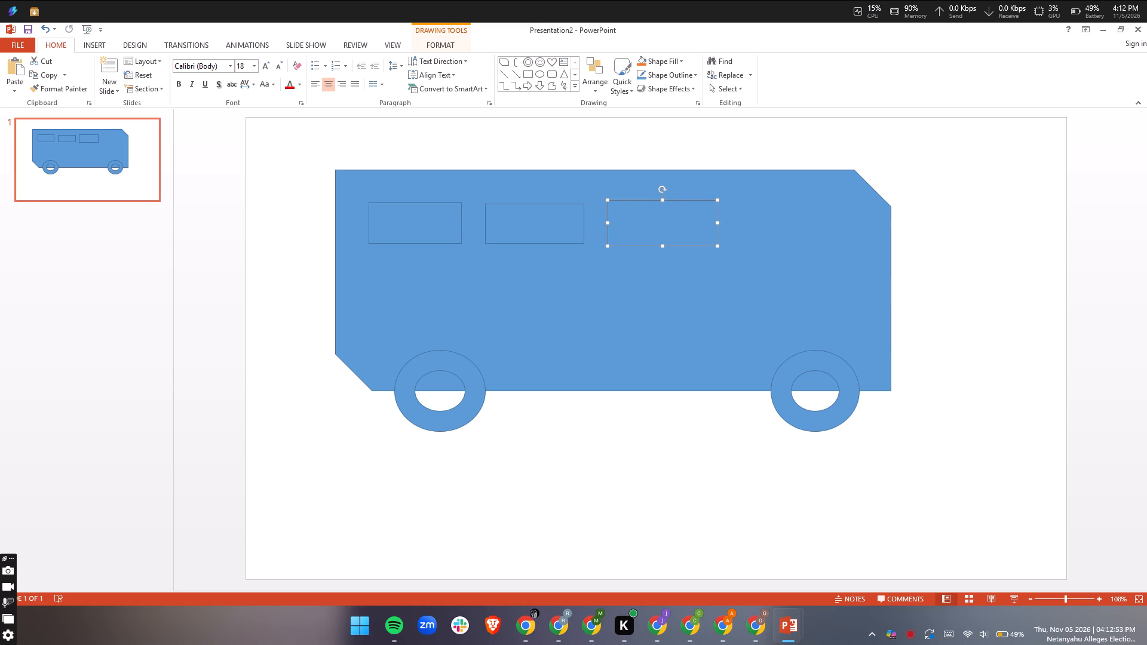
drag(662, 201, 665, 208)
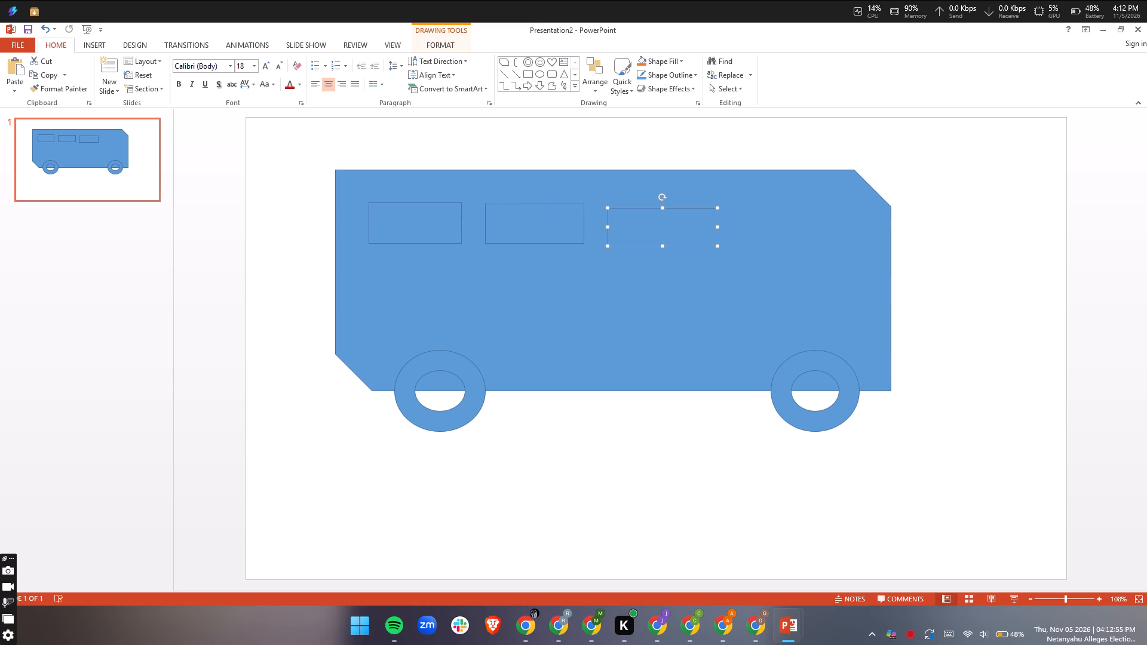
click(665, 208)
click(663, 205)
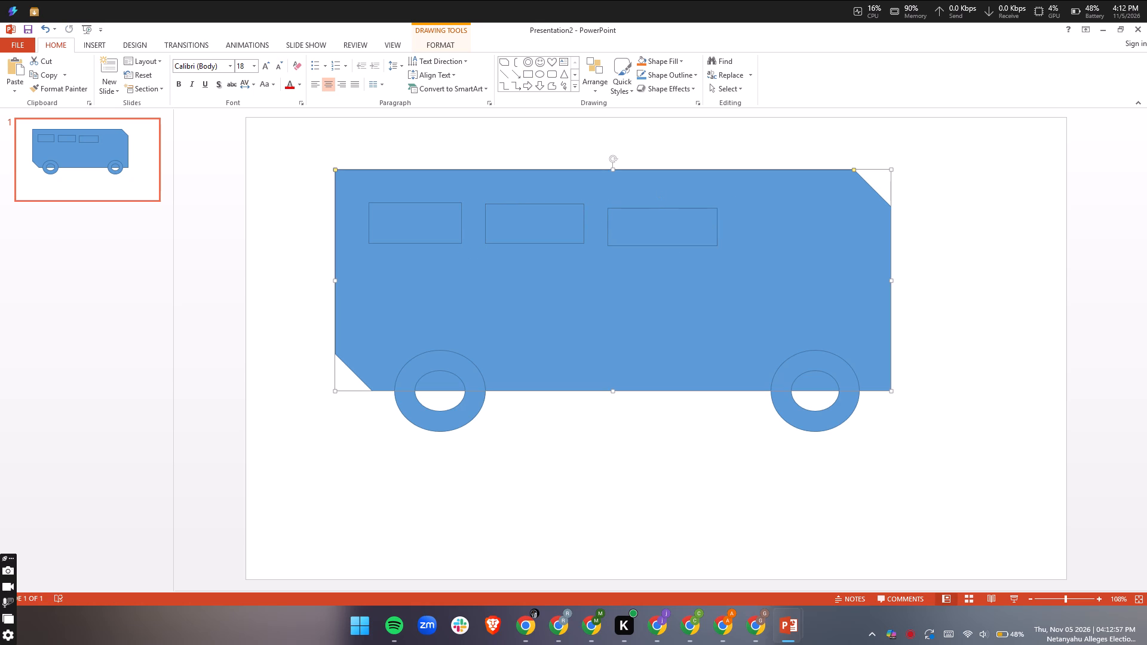
click(661, 220)
click(661, 207)
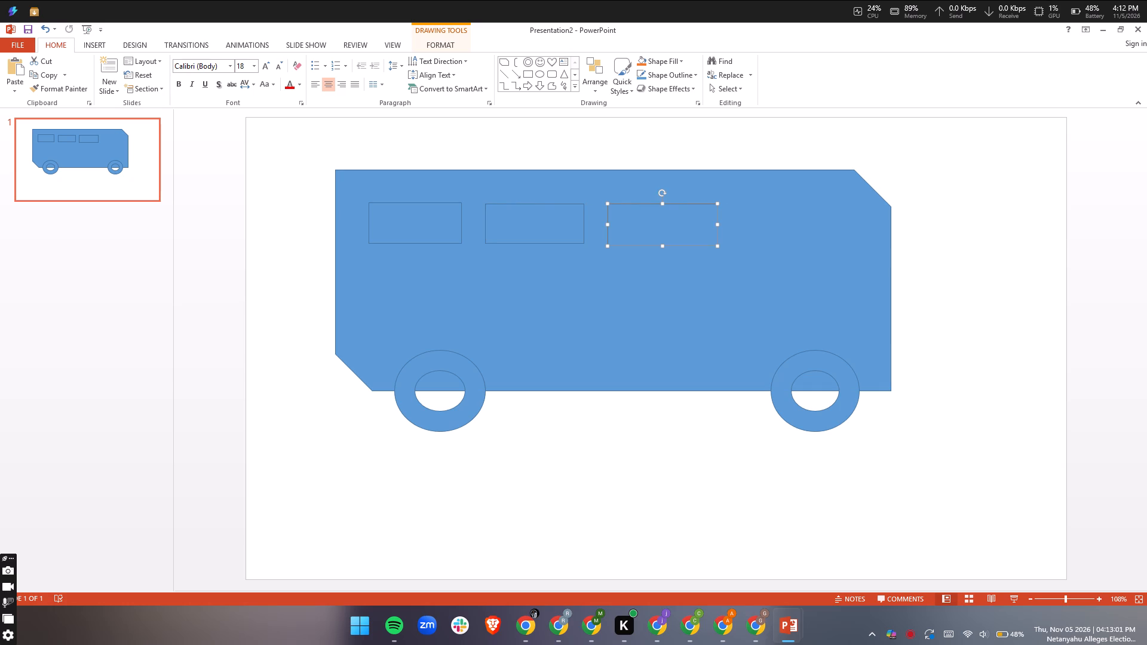
drag(661, 247, 658, 239)
Draw a larger, taller Snip Single Corner Rectangle as the front window near the body's upper right snipped corner.
click(501, 65)
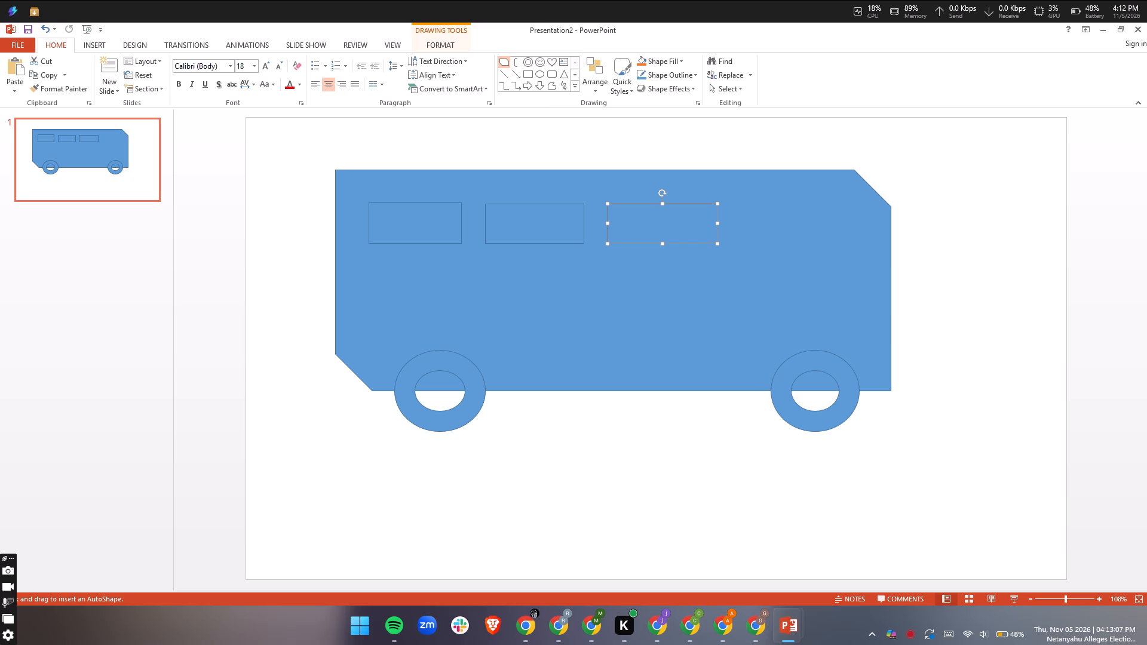
click(572, 86)
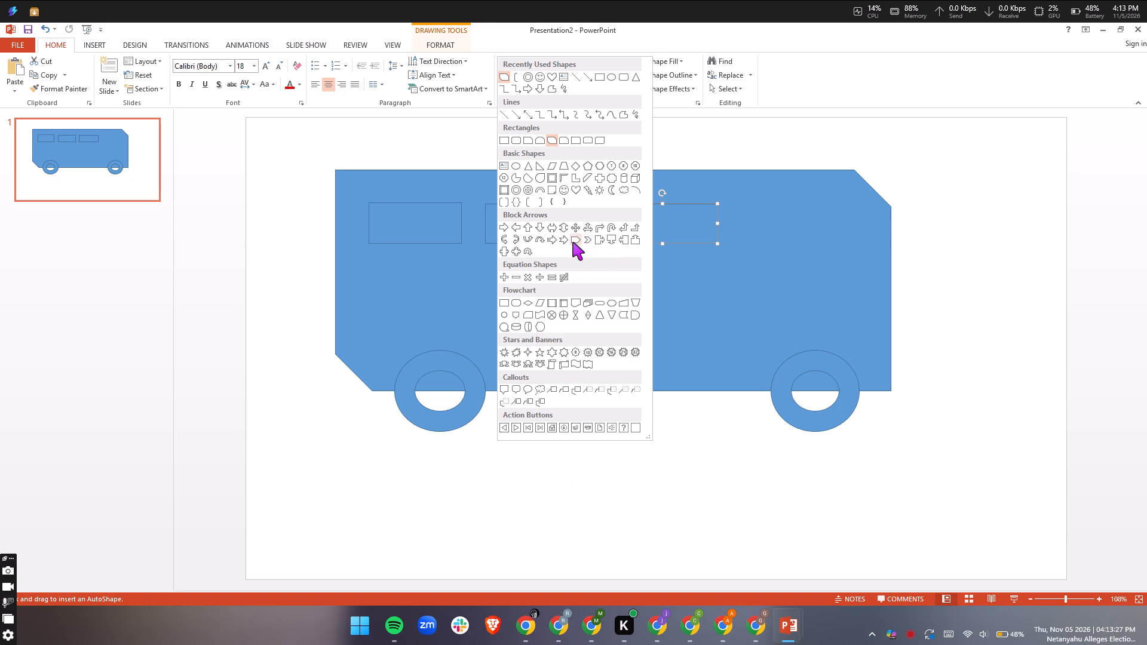
click(530, 141)
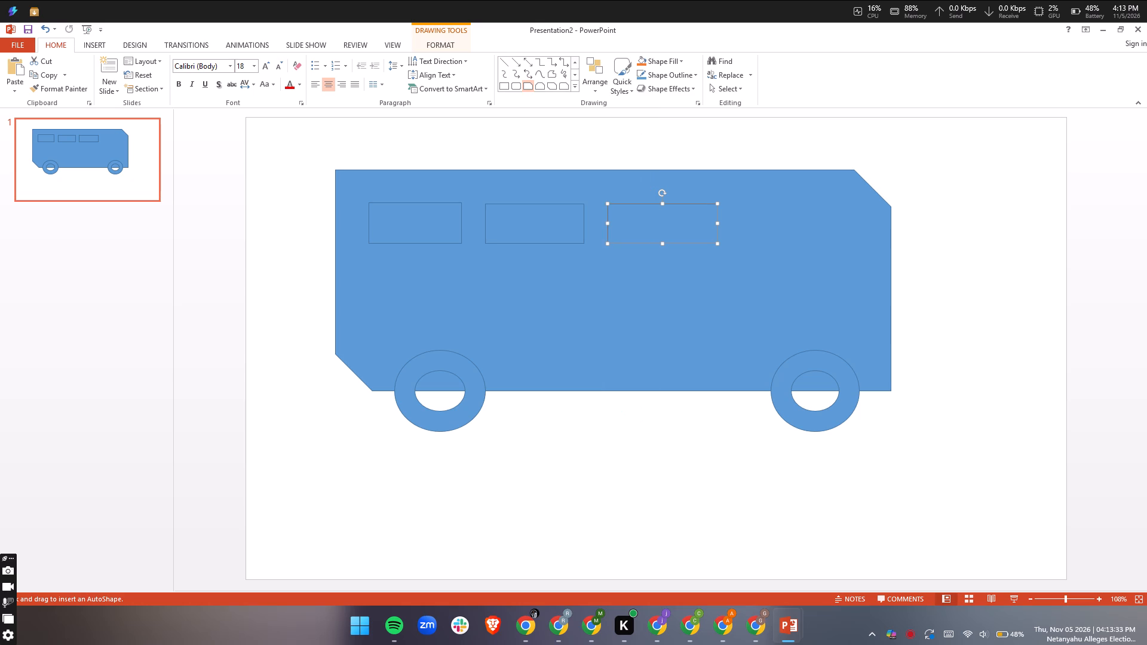
drag(742, 206, 815, 228)
drag(815, 228, 881, 265)
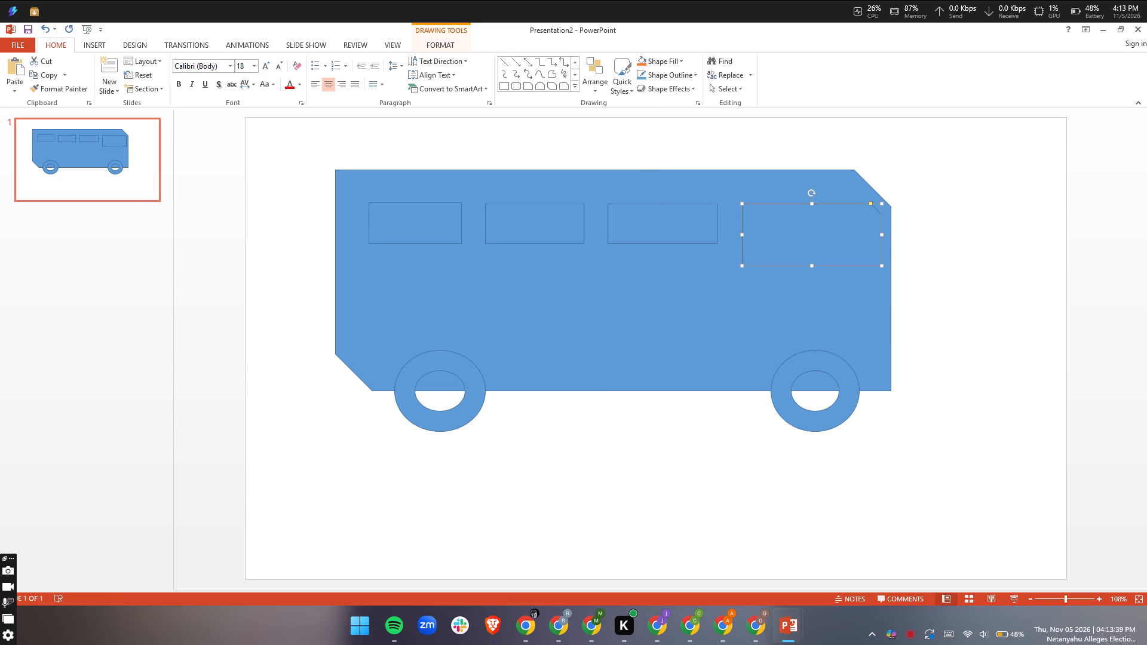
drag(810, 263, 814, 281)
click(786, 319)
click(786, 265)
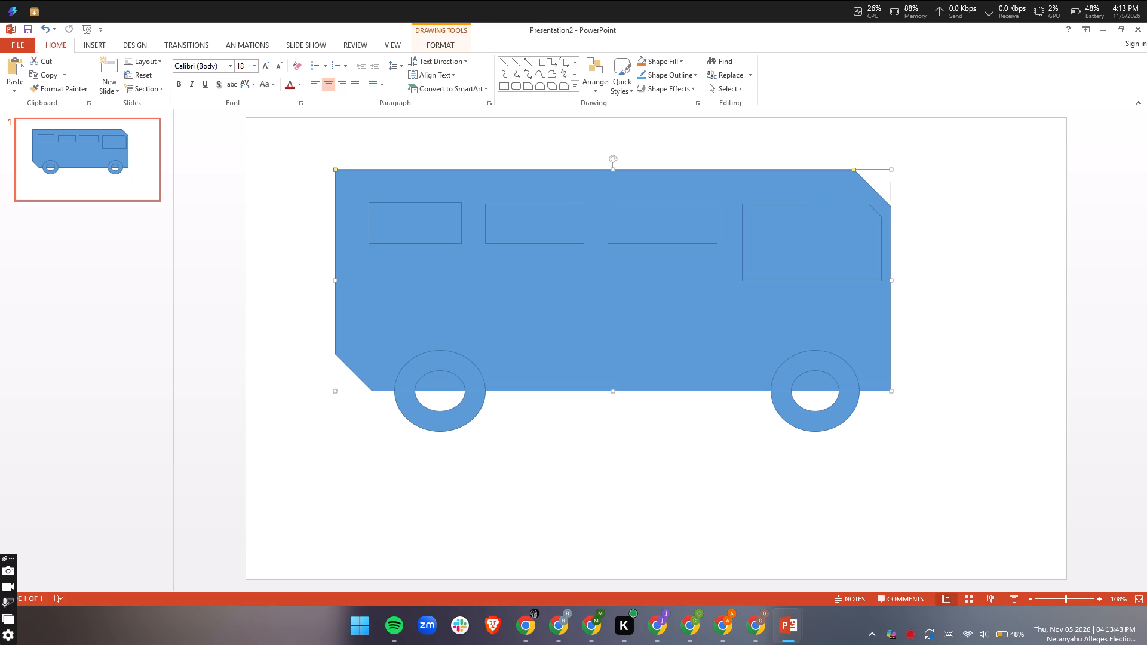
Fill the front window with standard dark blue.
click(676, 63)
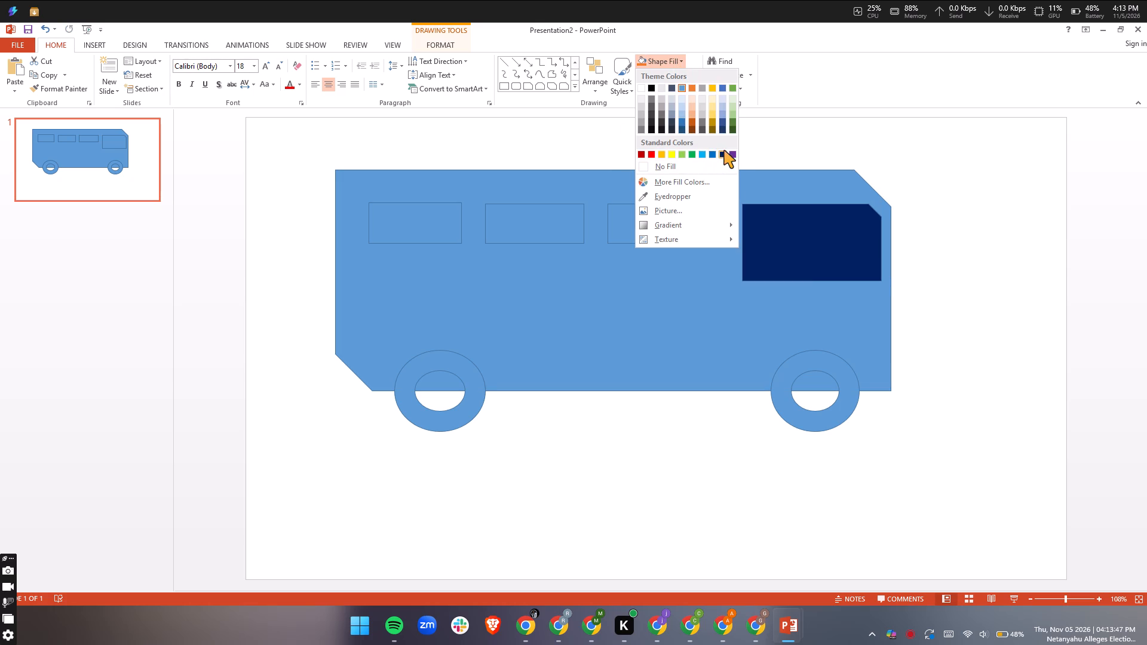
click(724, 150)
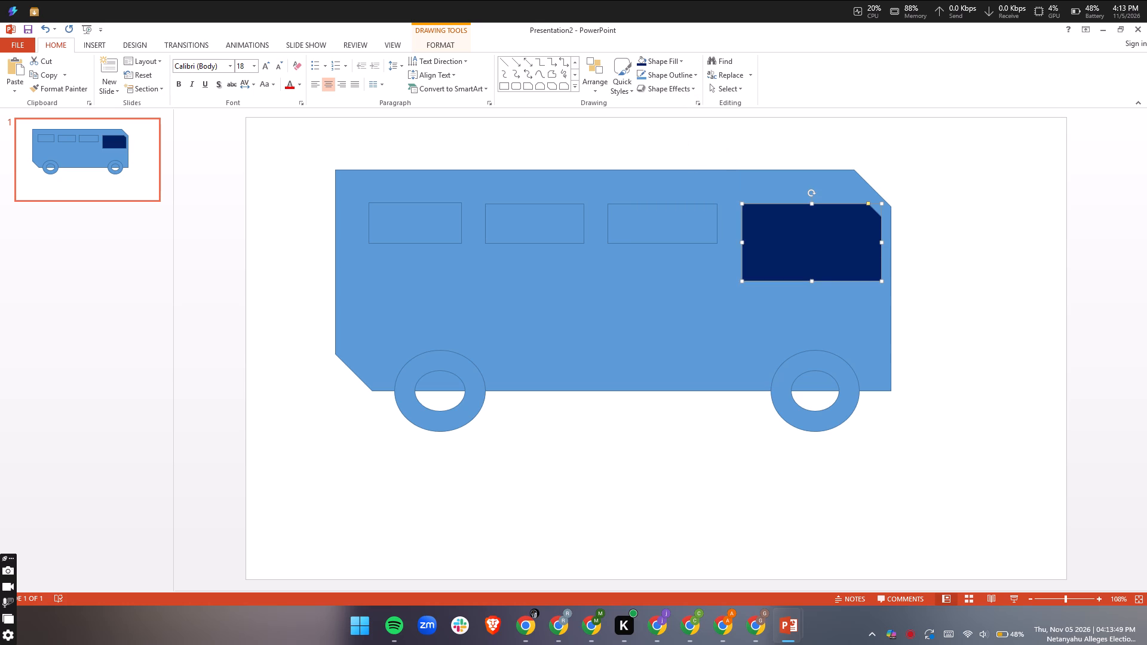
Fill the front window with black.
click(681, 64)
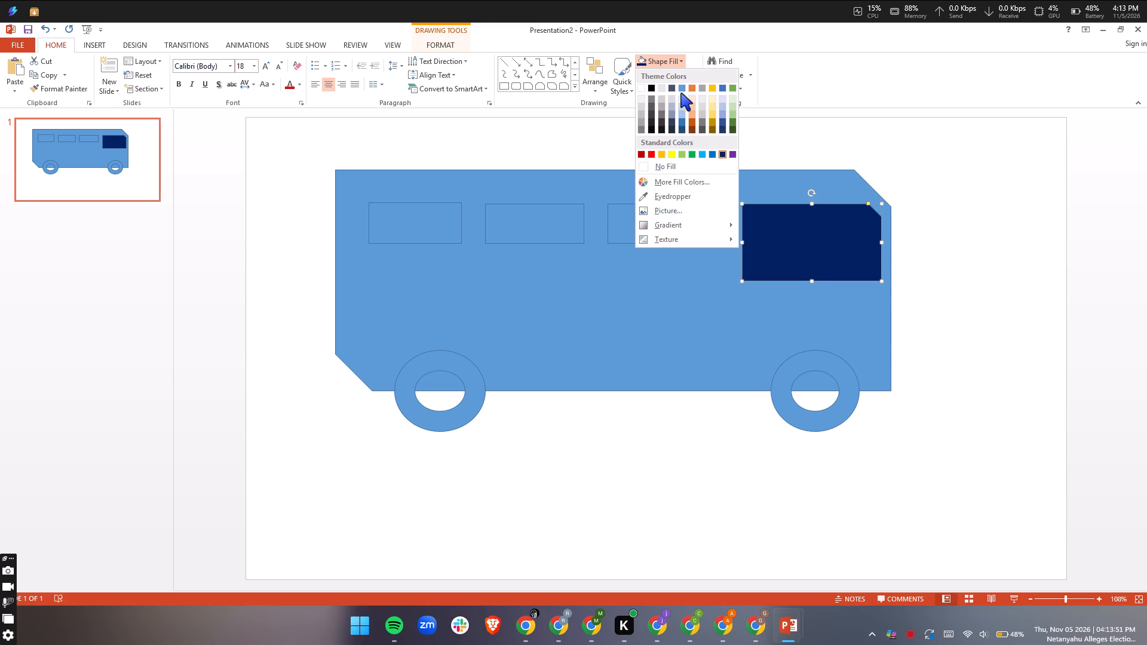
click(650, 85)
Fill the three rectangular side windows with black, one after another from the third to the first.
click(668, 231)
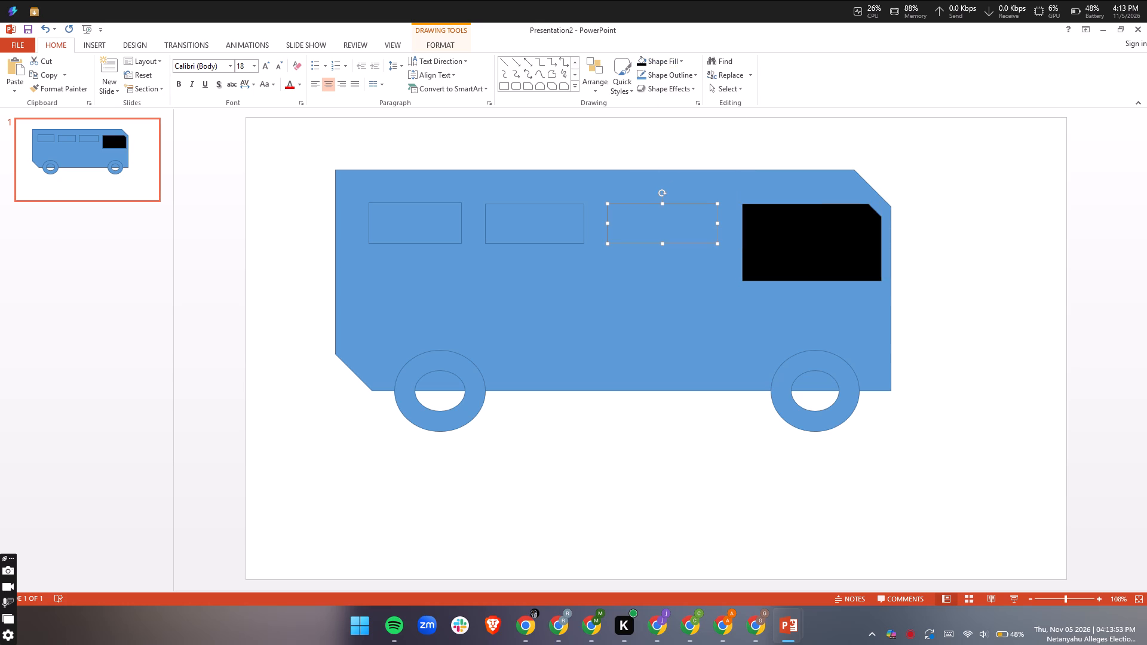
click(677, 64)
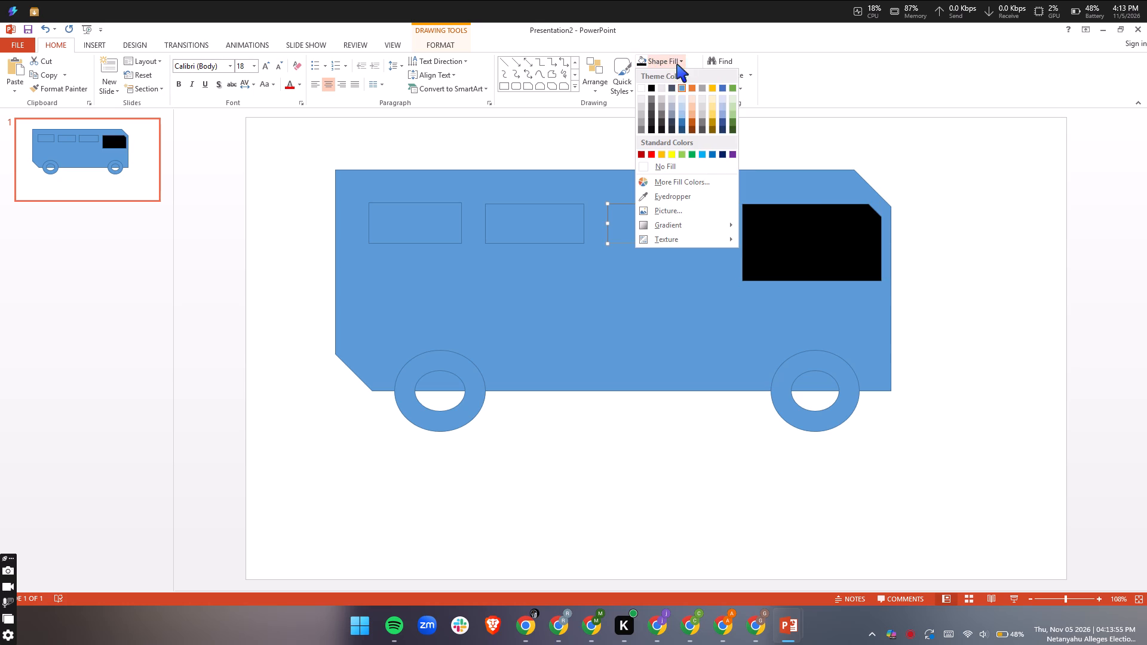
click(654, 91)
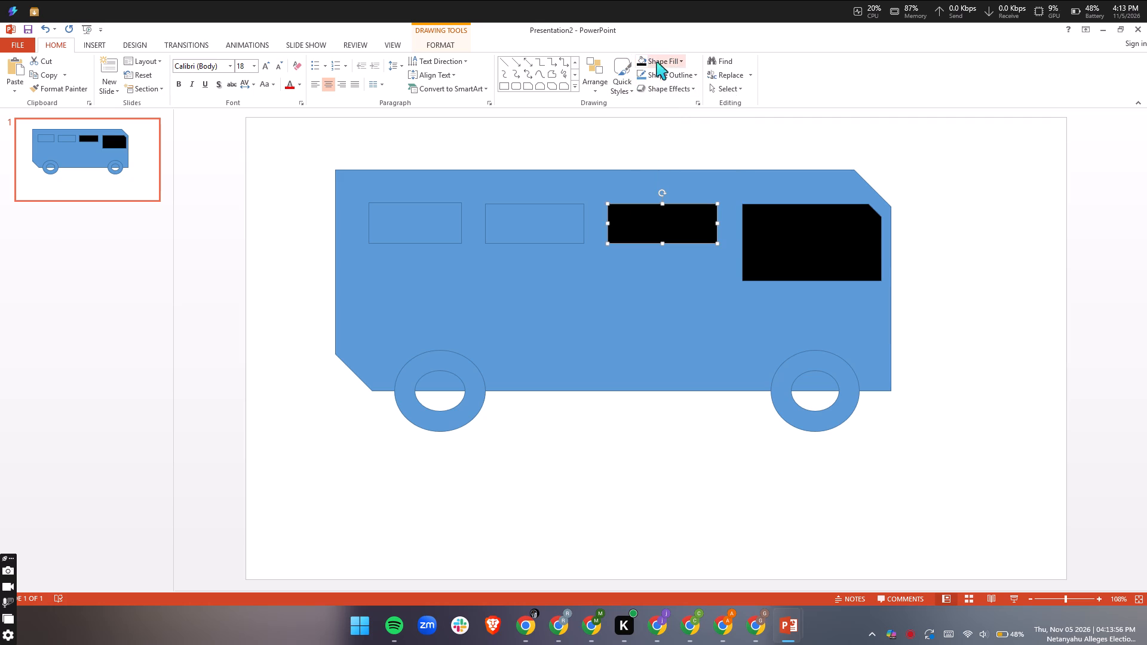
click(529, 220)
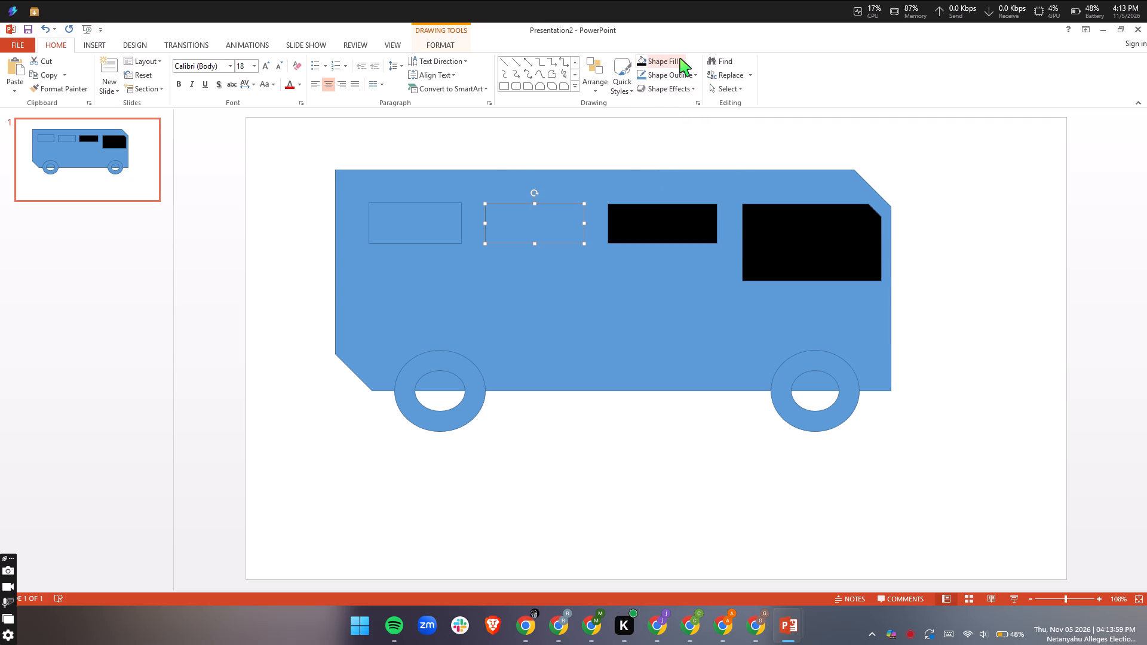
click(680, 59)
click(653, 91)
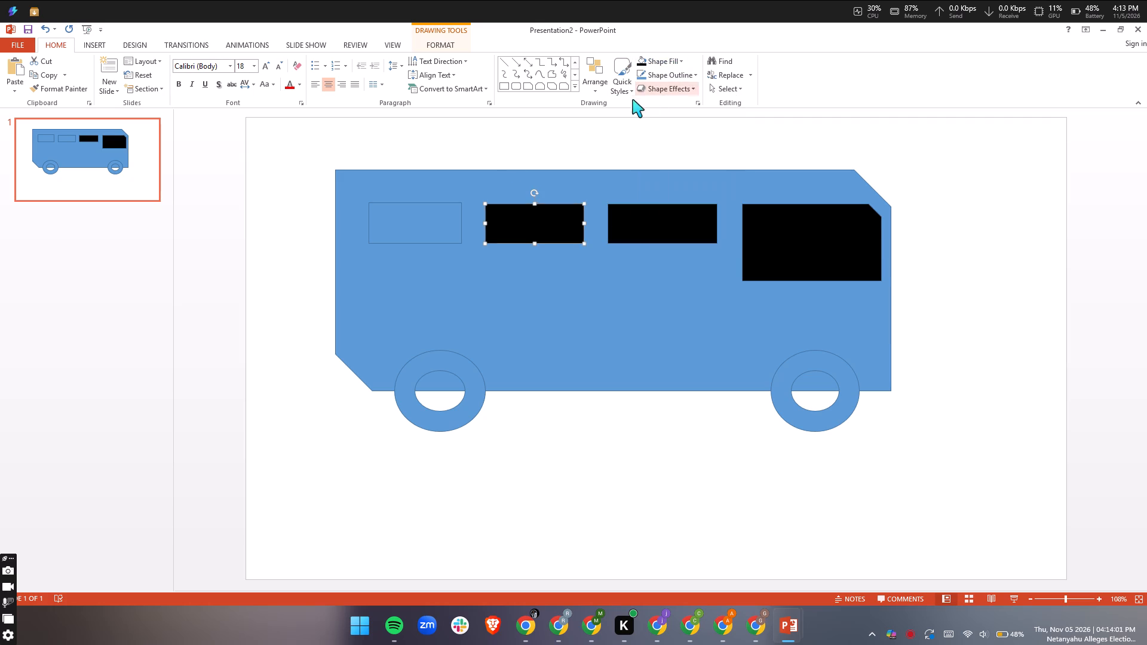
click(457, 228)
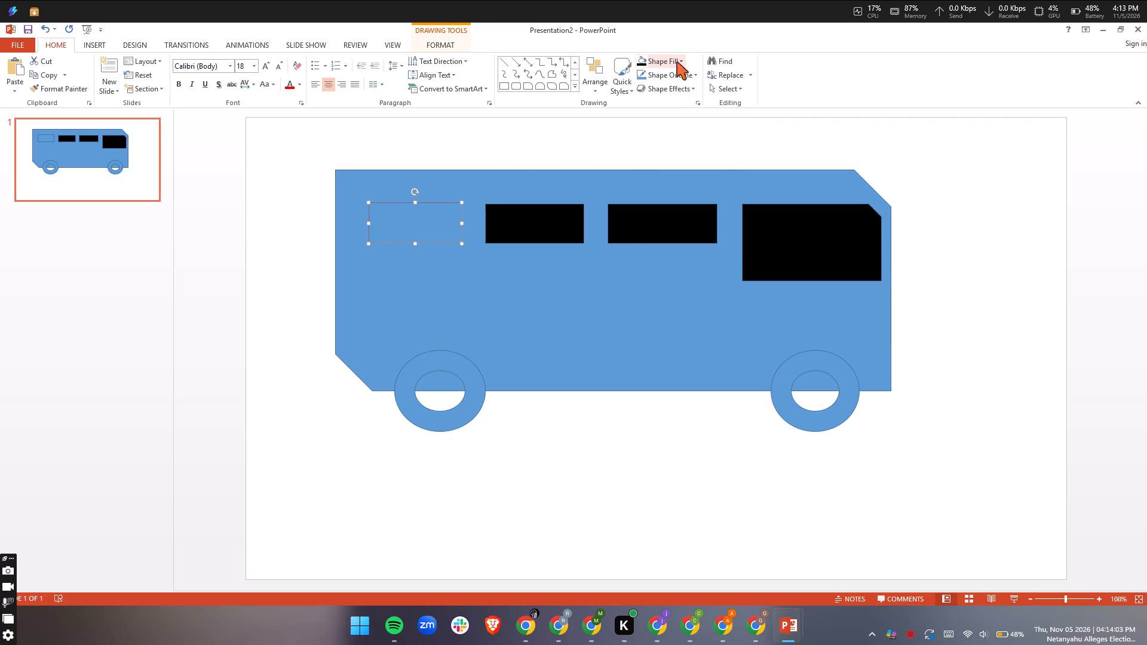
click(677, 62)
click(650, 88)
Fill the snipped rectangle bus body with standard yellow.
click(533, 290)
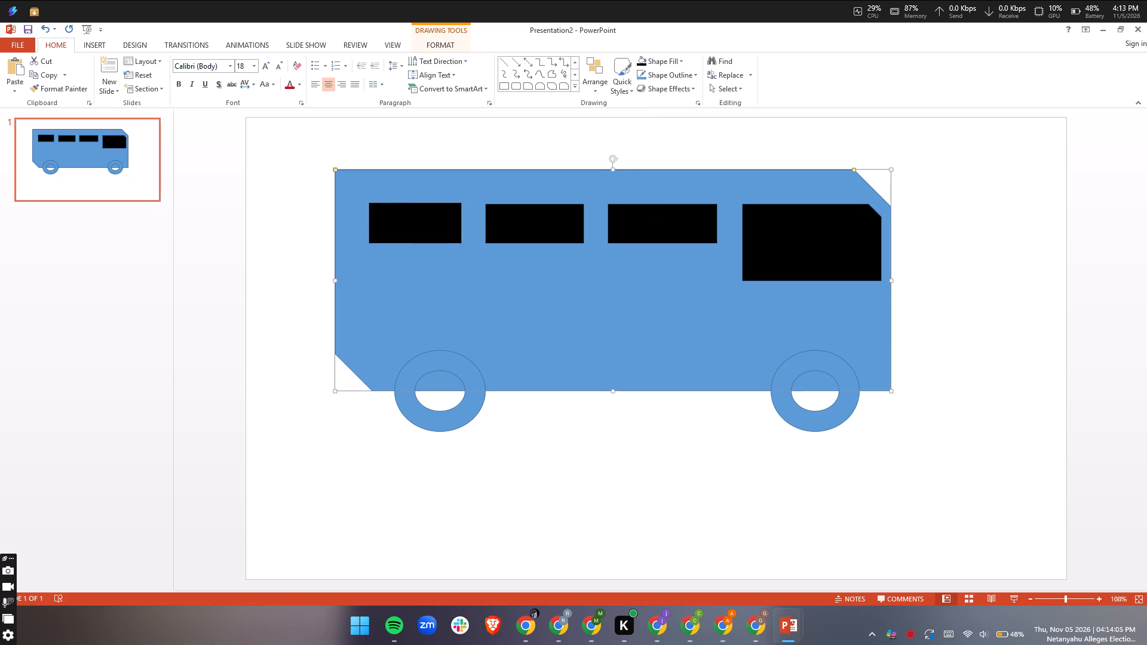
click(677, 58)
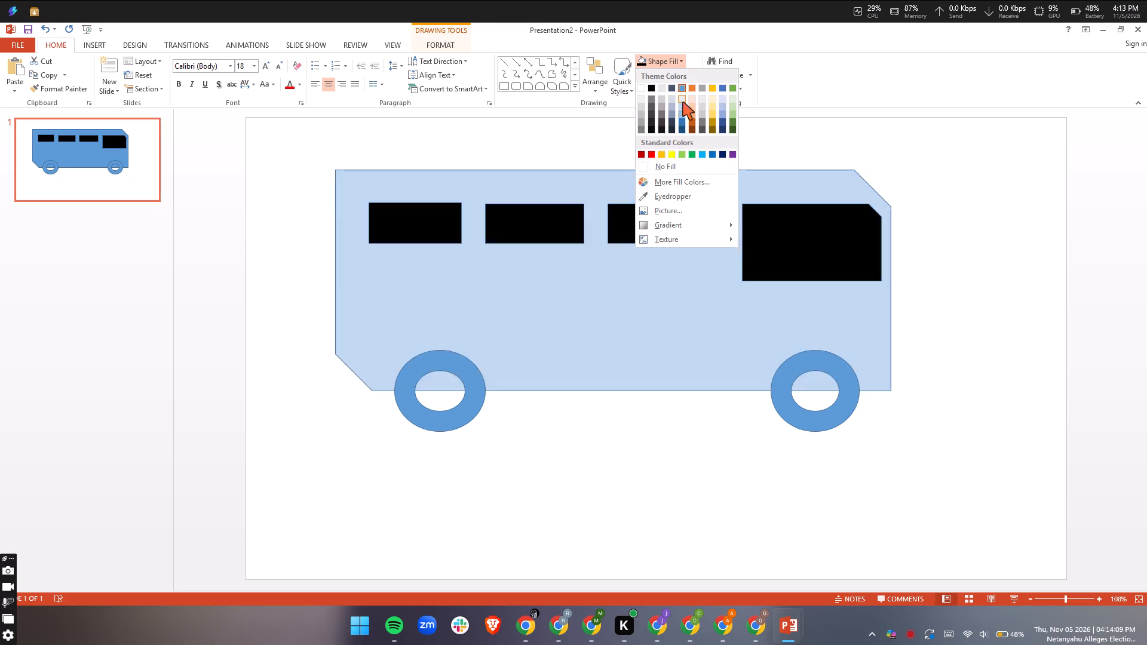
click(673, 153)
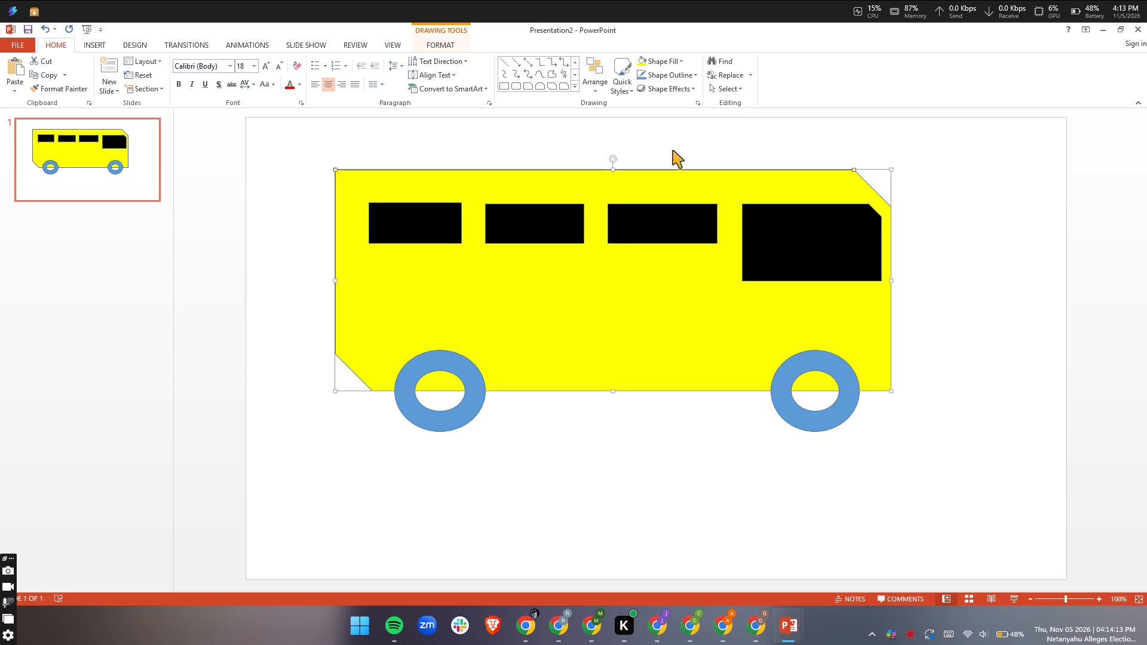
Move the rear donut wheel toward the front until its centre is below the second window's left edge, level with the front wheel.
click(483, 404)
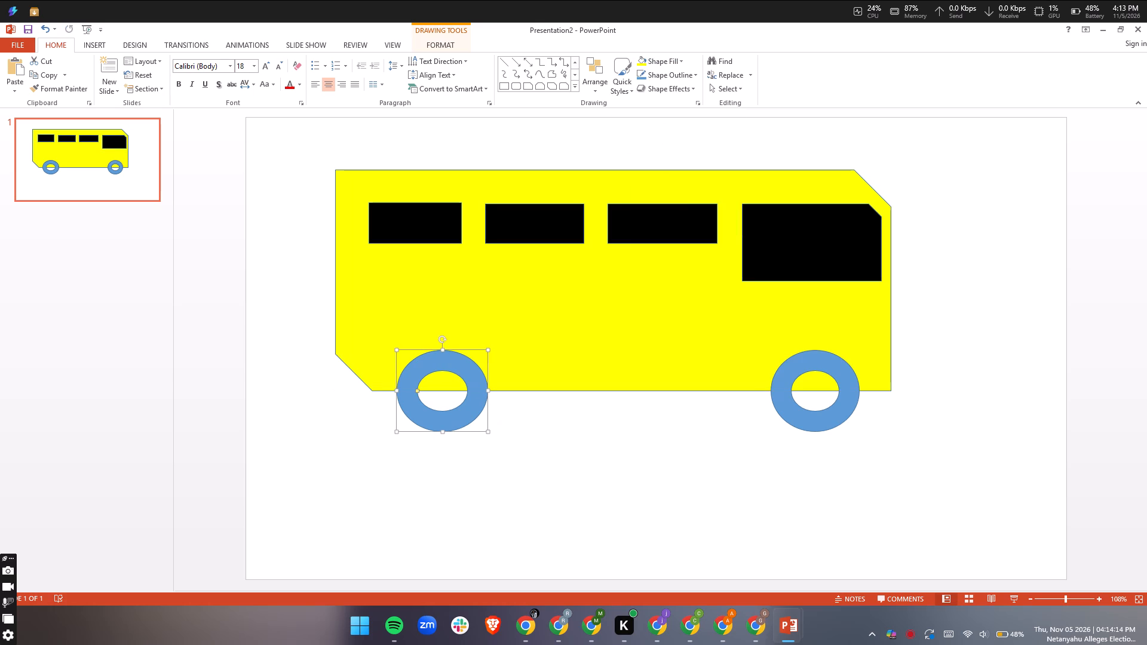
drag(479, 389, 499, 390)
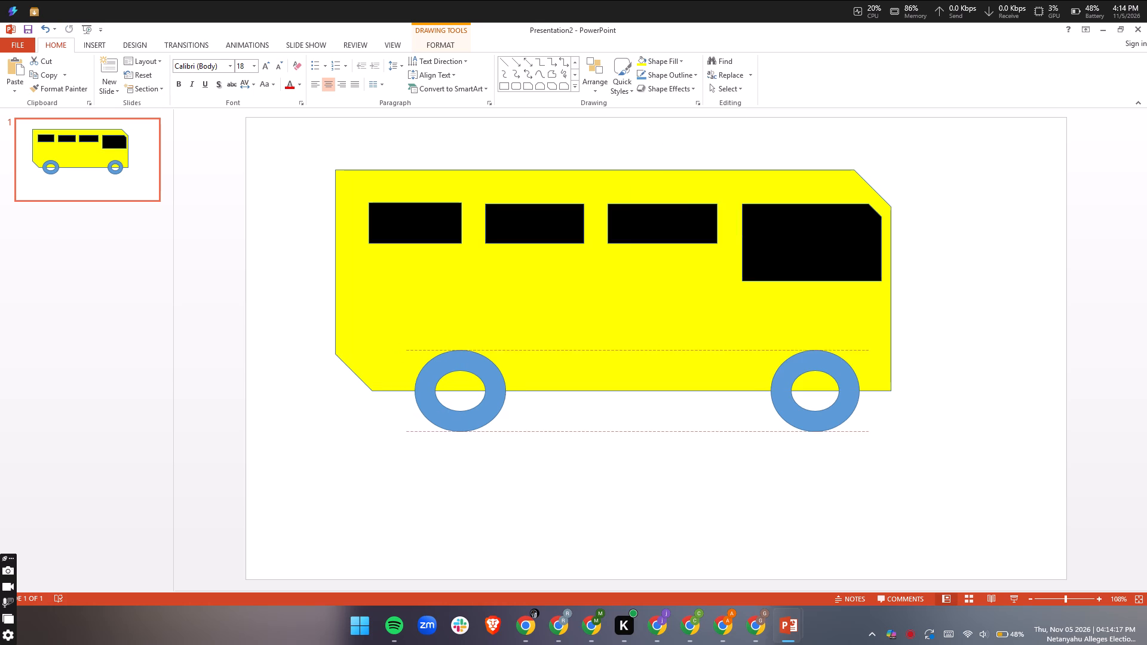
drag(499, 390, 520, 389)
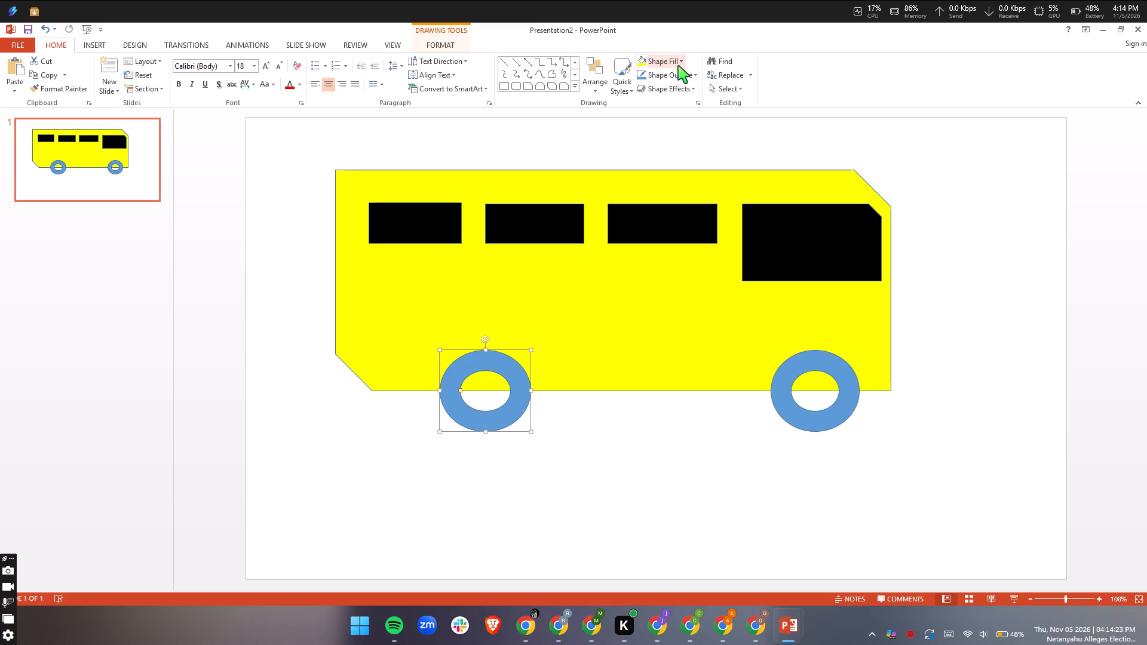
Fill the rear and front donut wheels with black.
click(686, 60)
click(682, 62)
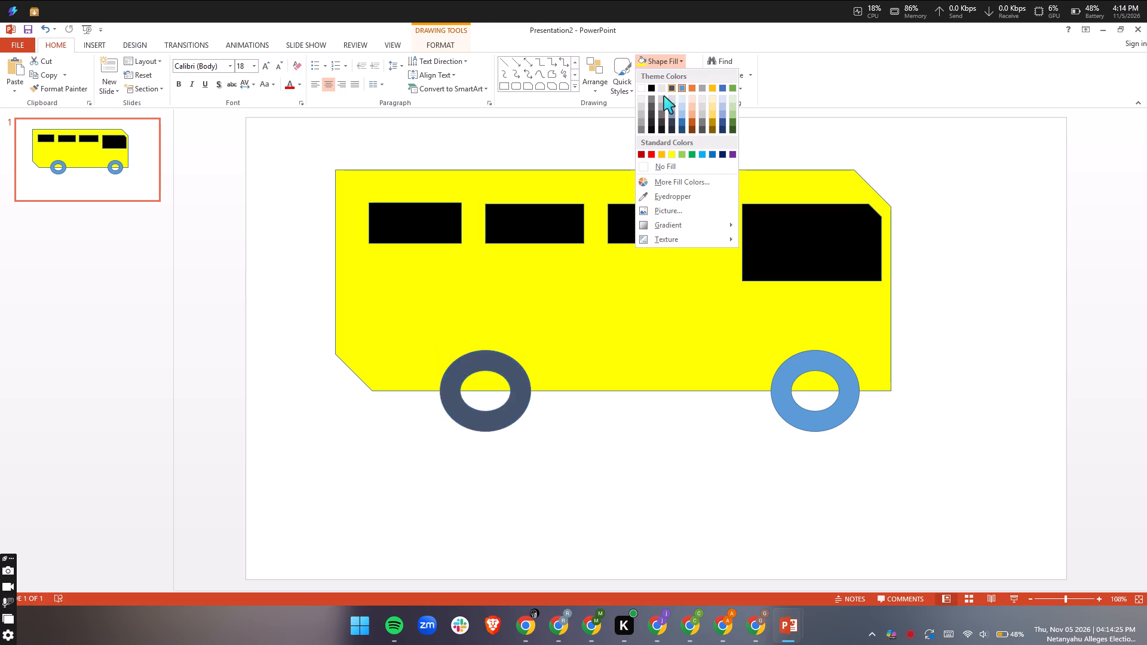
click(649, 87)
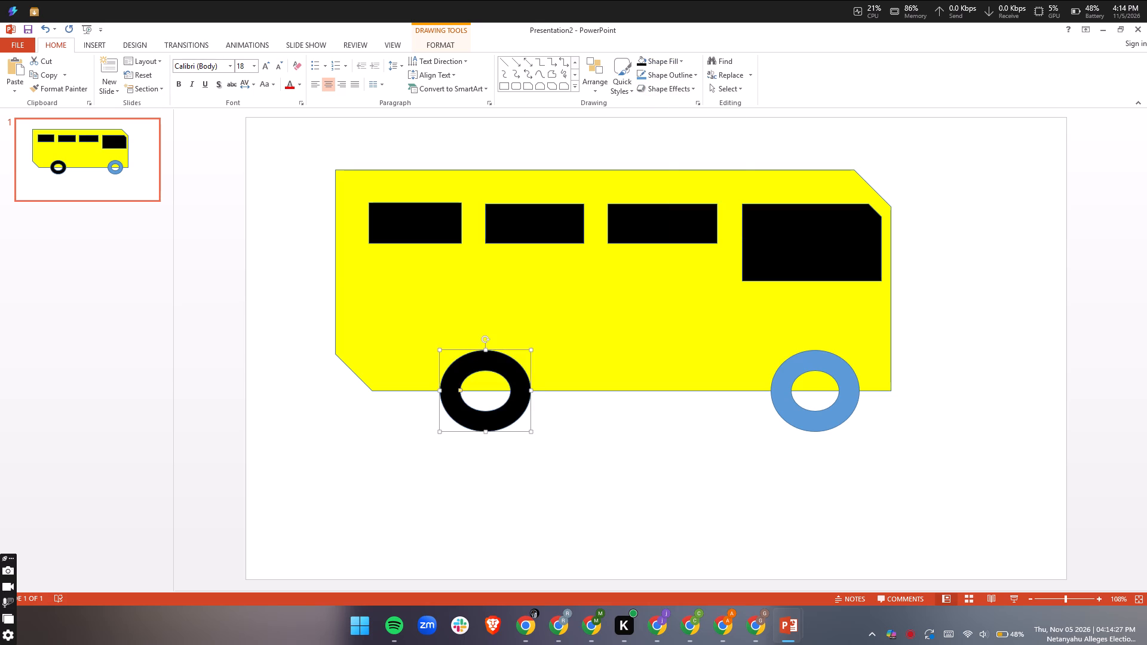
click(806, 379)
click(811, 410)
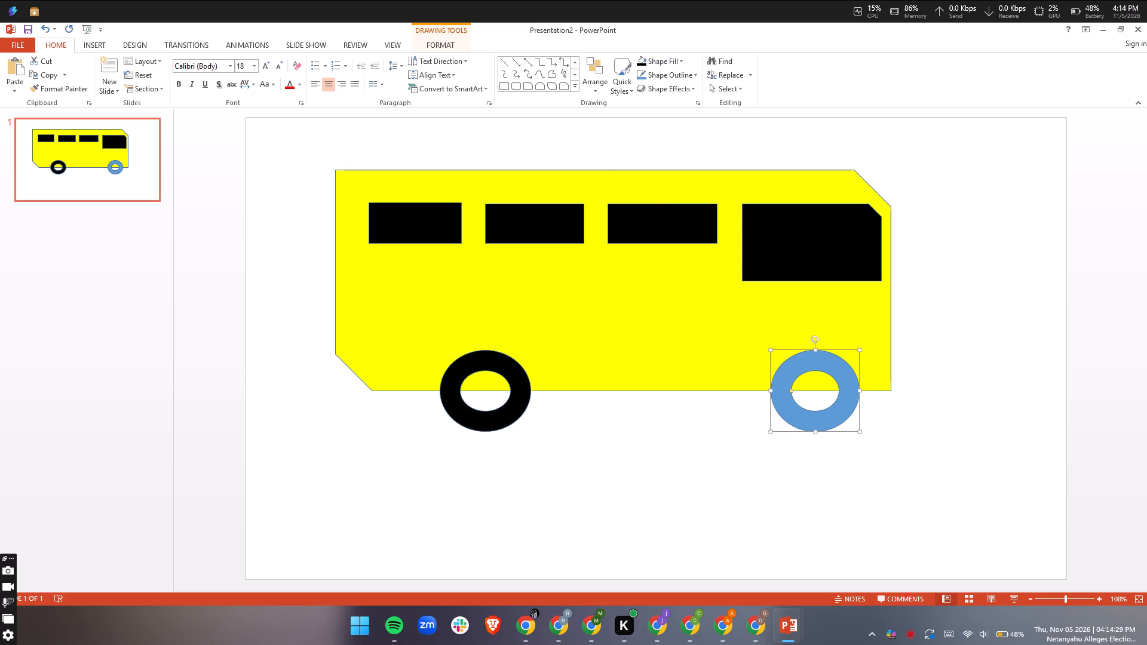
click(679, 62)
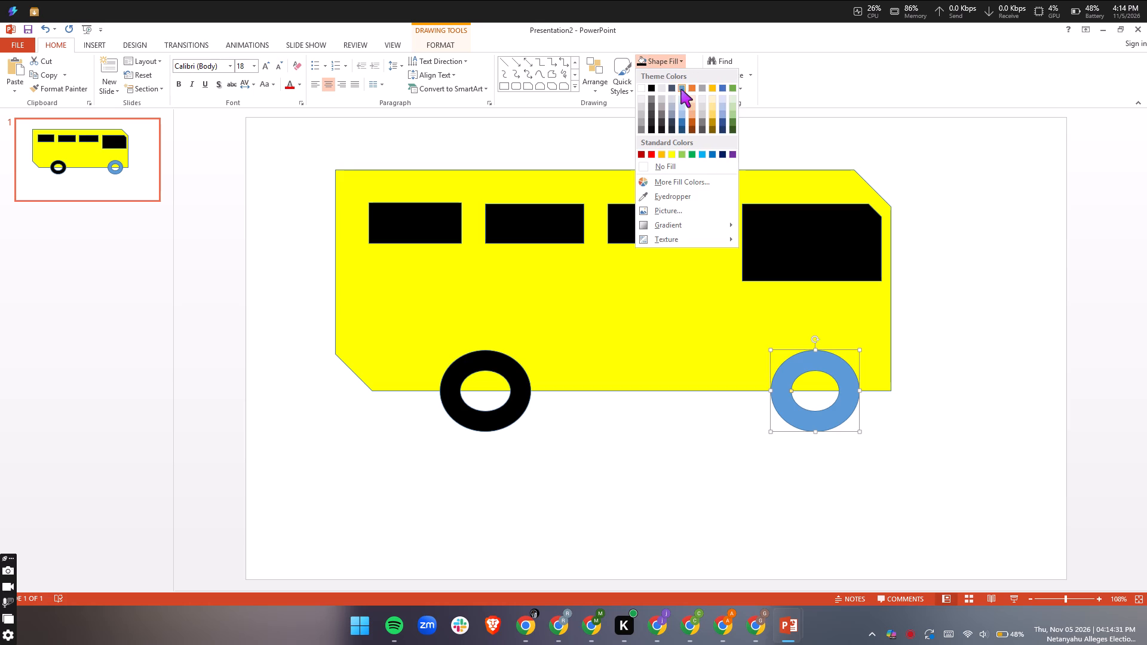
click(654, 90)
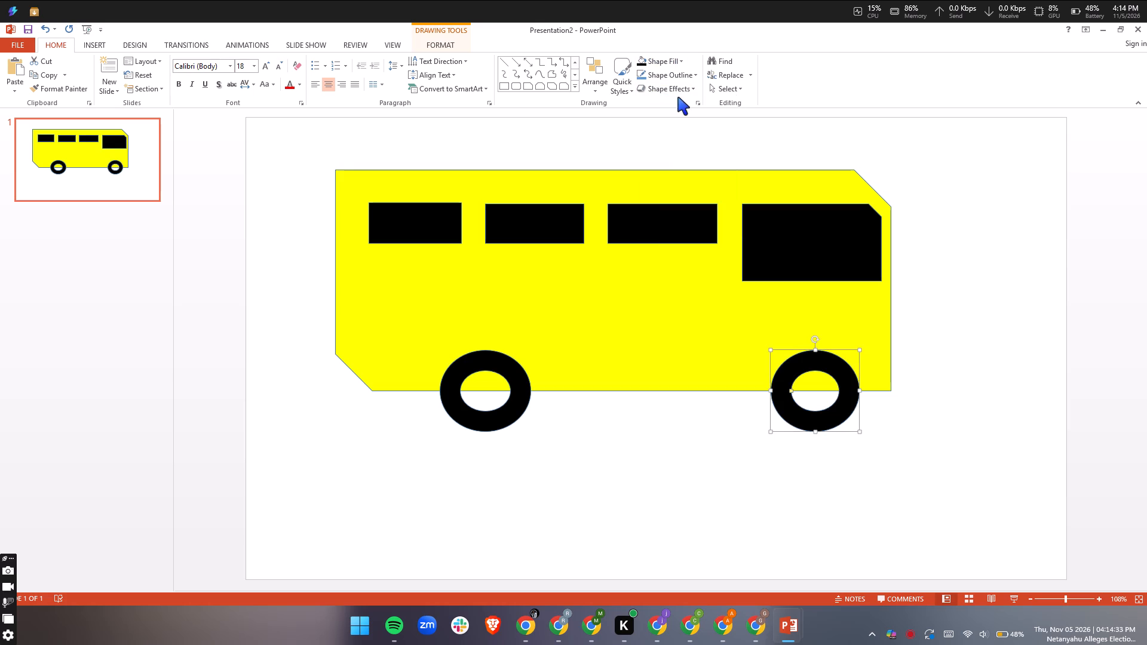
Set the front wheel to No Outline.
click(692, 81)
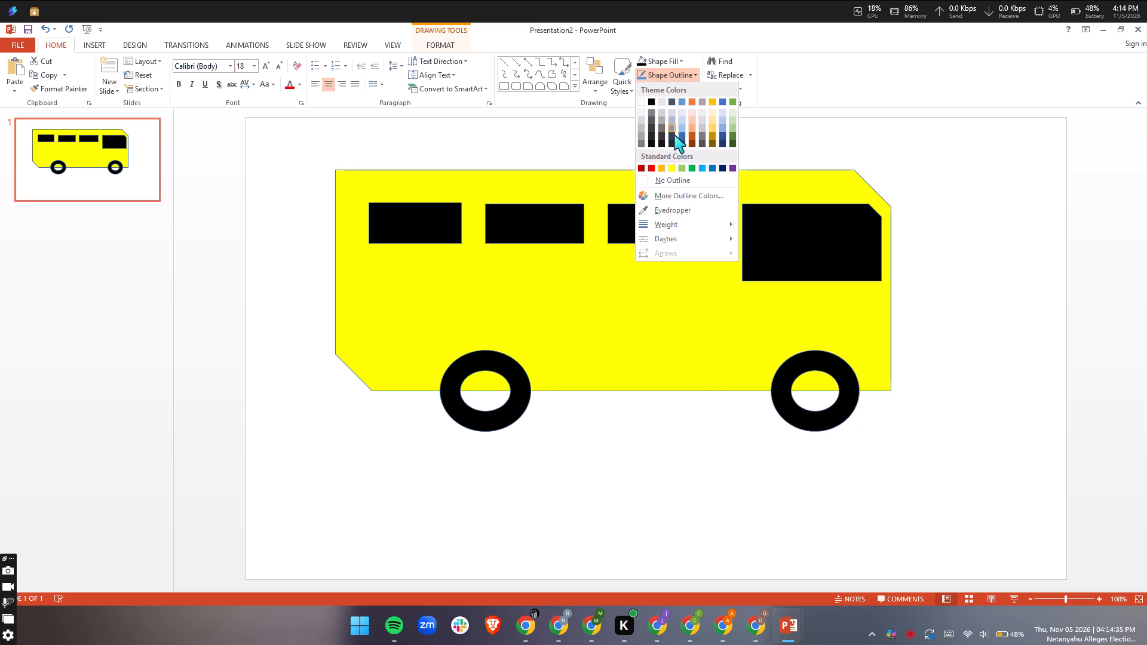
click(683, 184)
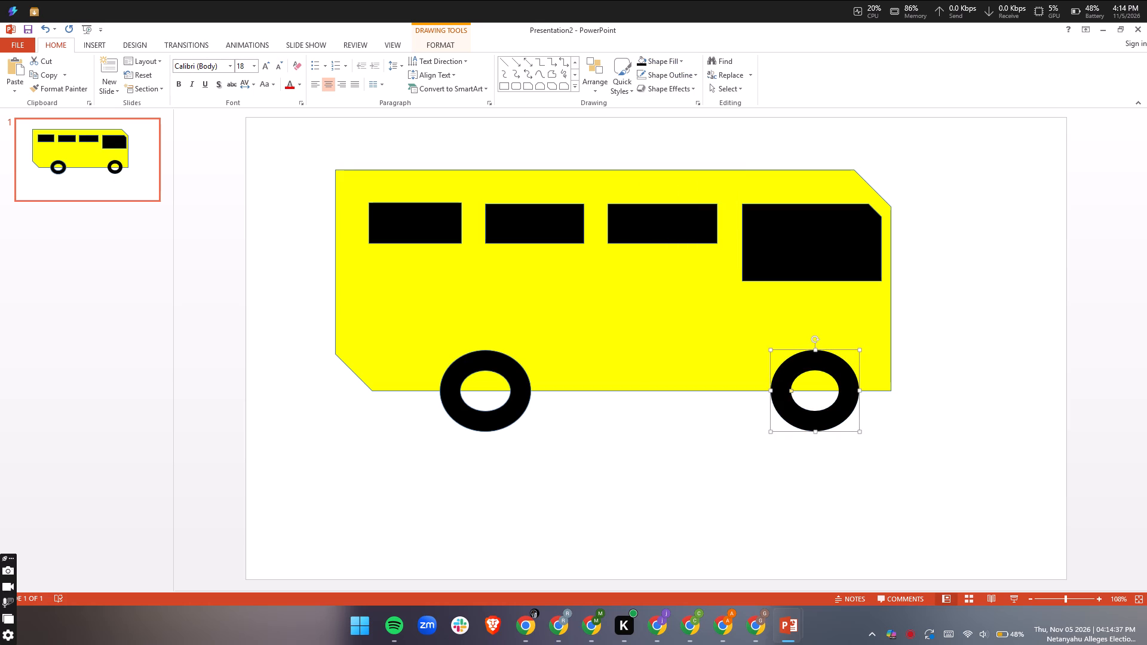
Remove the outlines from all the bus shapes at once, and deselect them.
click(691, 321)
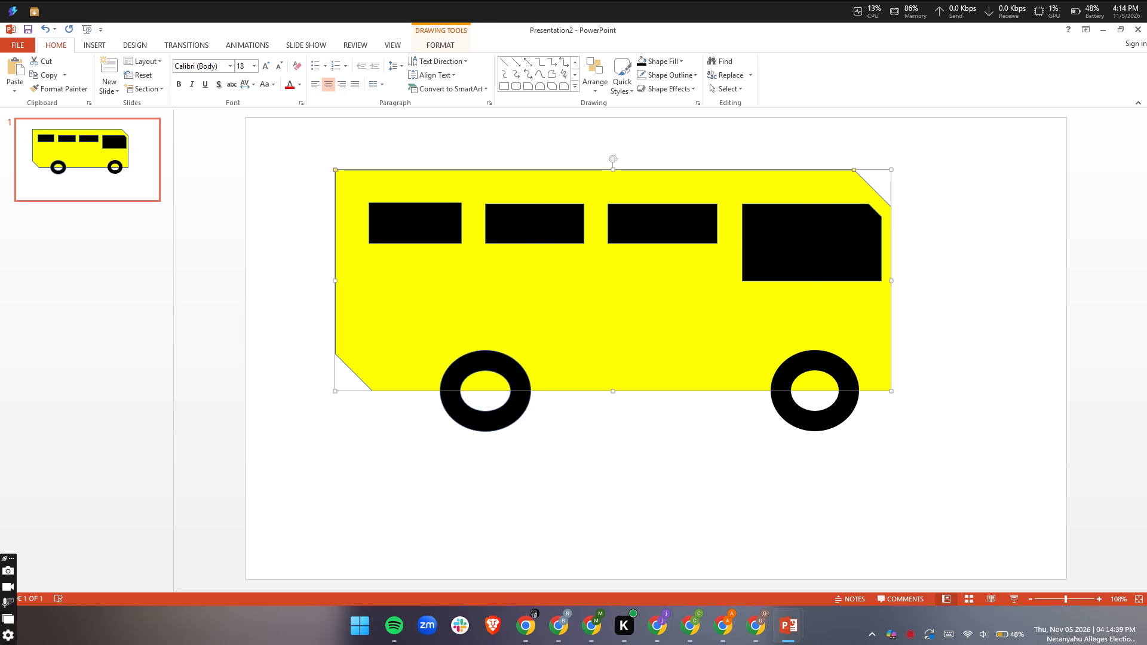
key(ctrl+a)
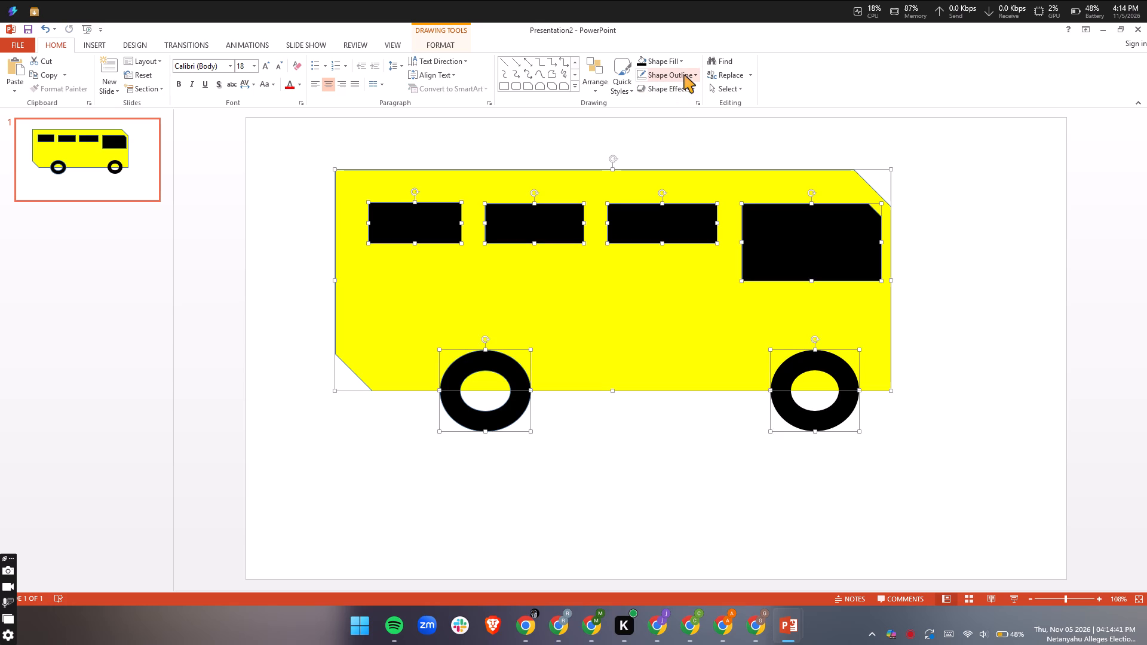
click(684, 75)
click(667, 184)
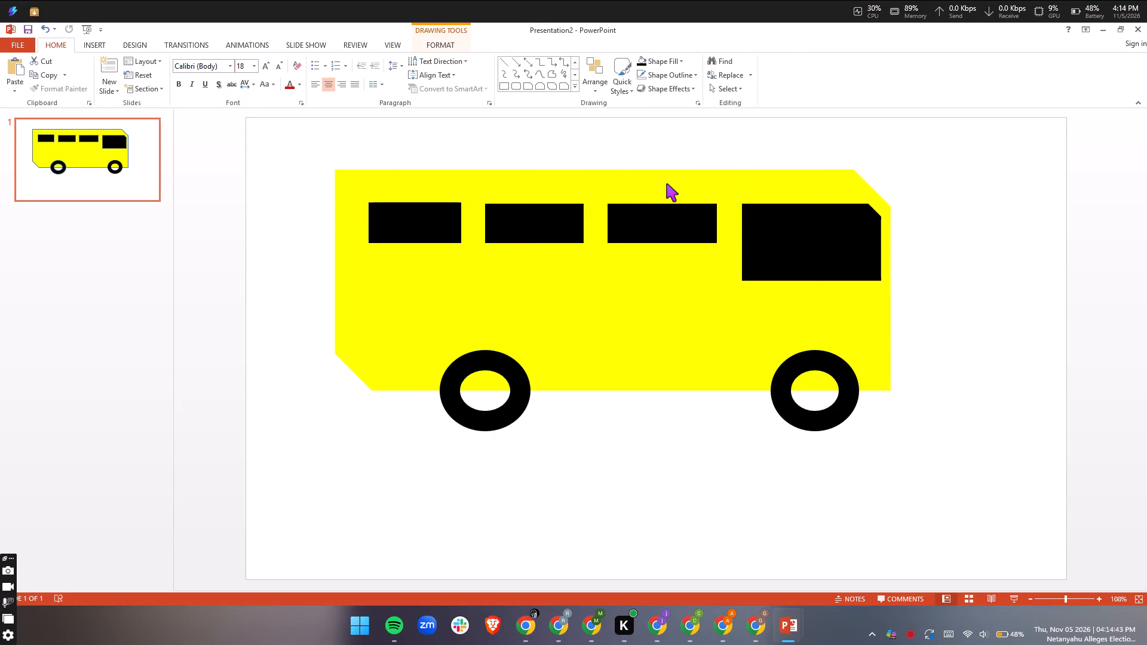
click(665, 314)
click(640, 323)
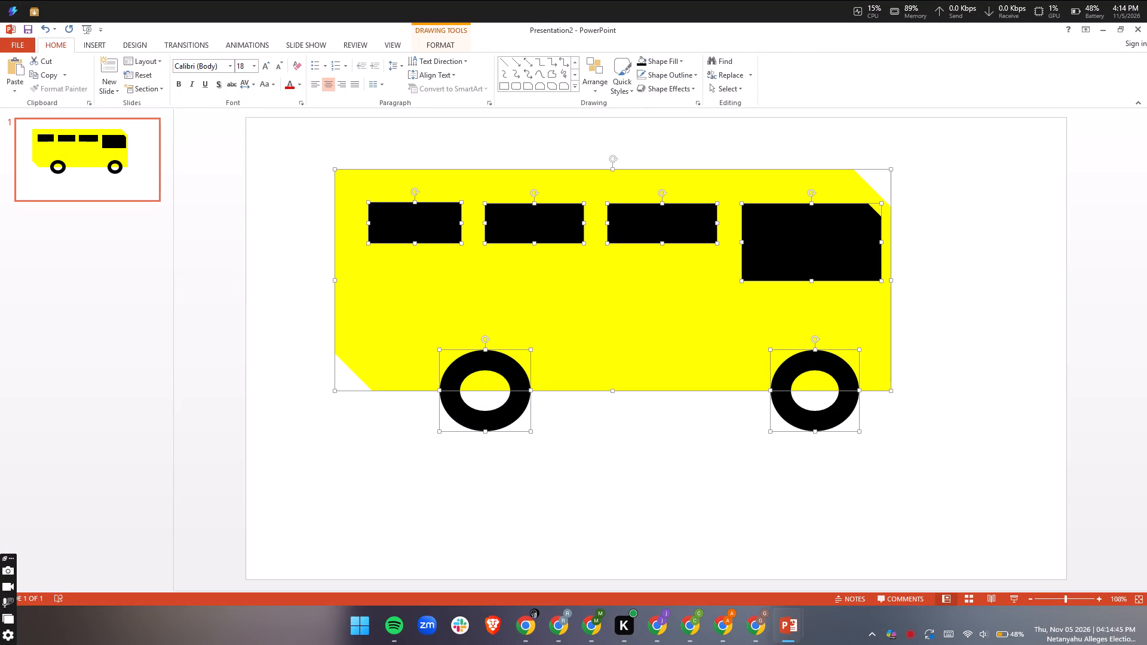
click(625, 482)
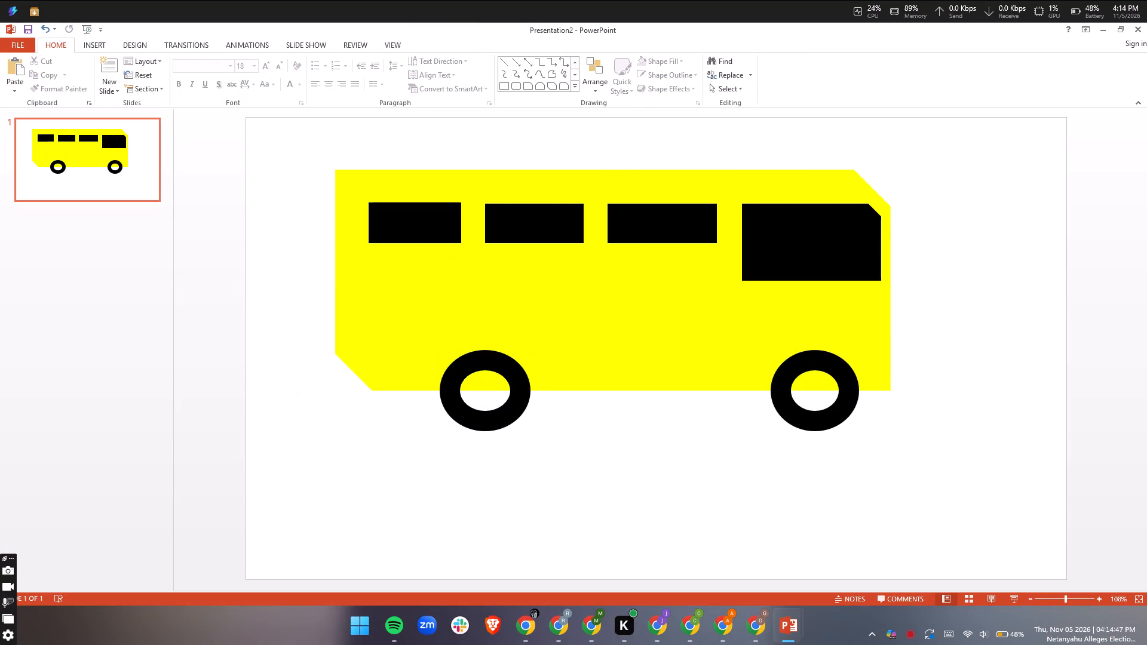
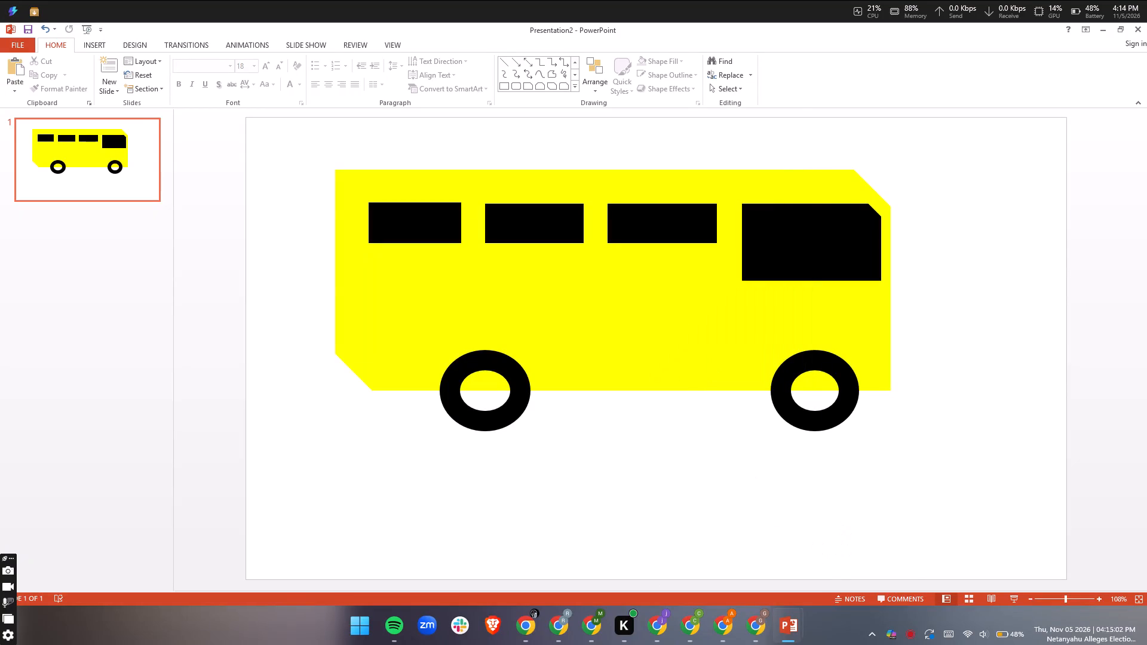
Draw a Left-Right Arrow across the rear roof edge, spanning from above the first window's left edge to the middle of the second window.
click(511, 187)
click(575, 87)
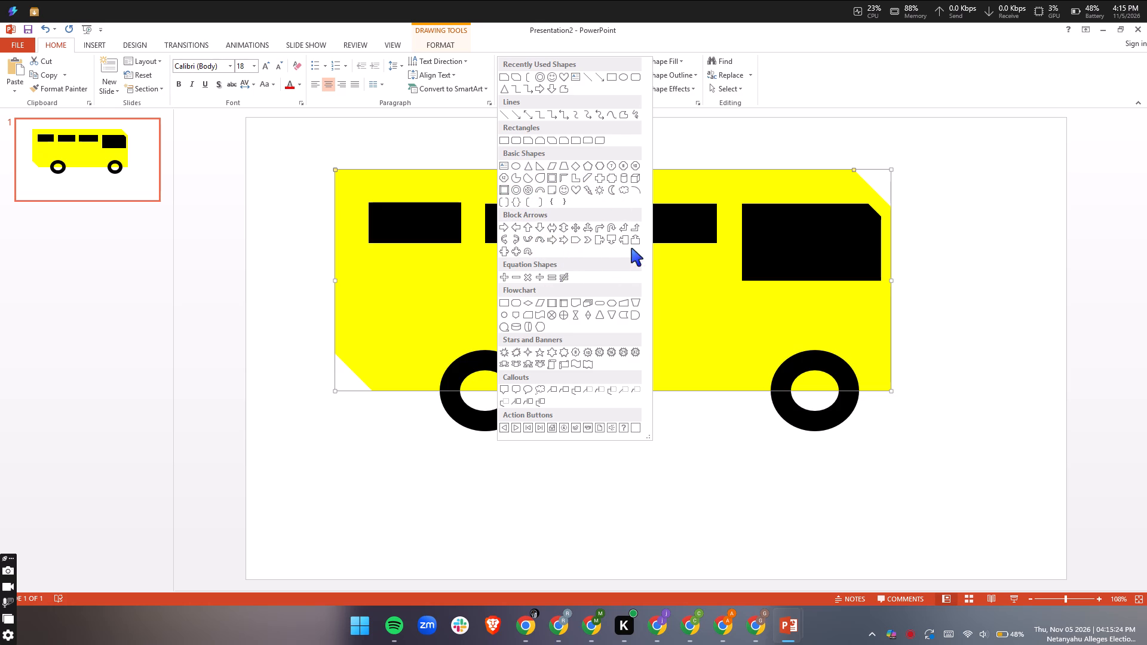
click(553, 225)
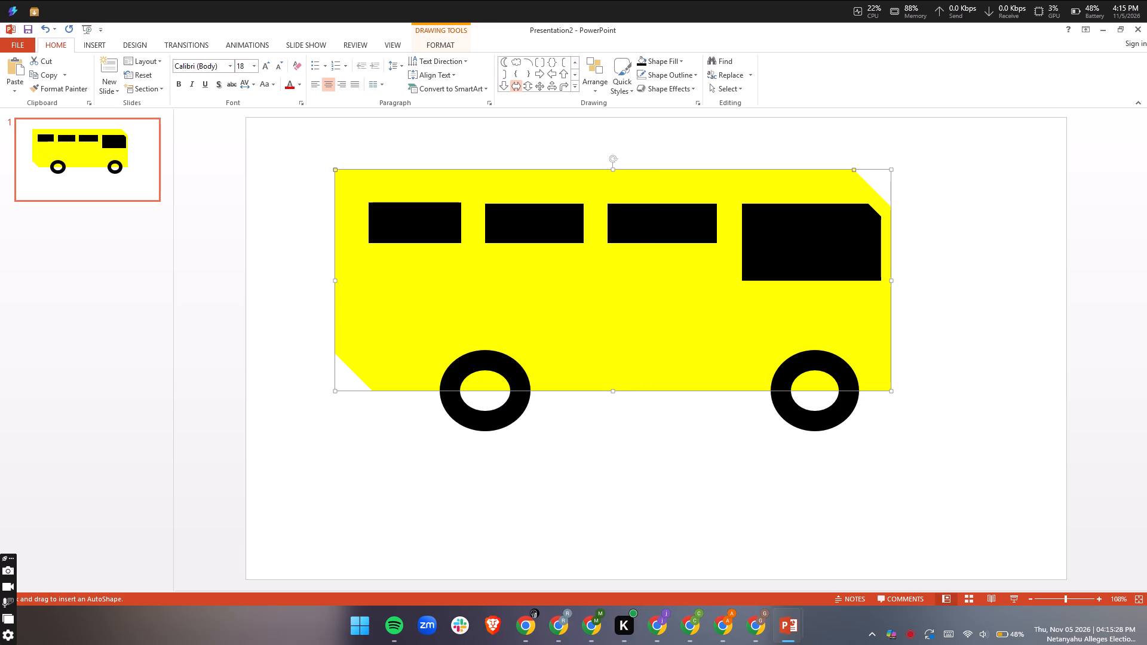
drag(363, 141, 438, 177)
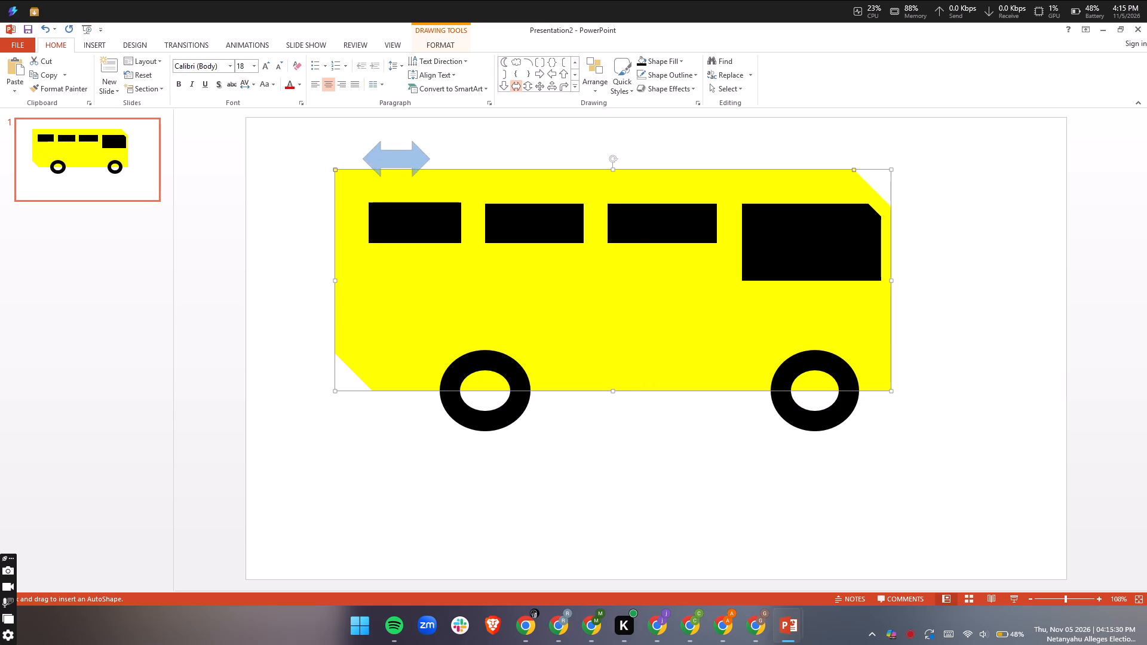
drag(438, 177, 527, 179)
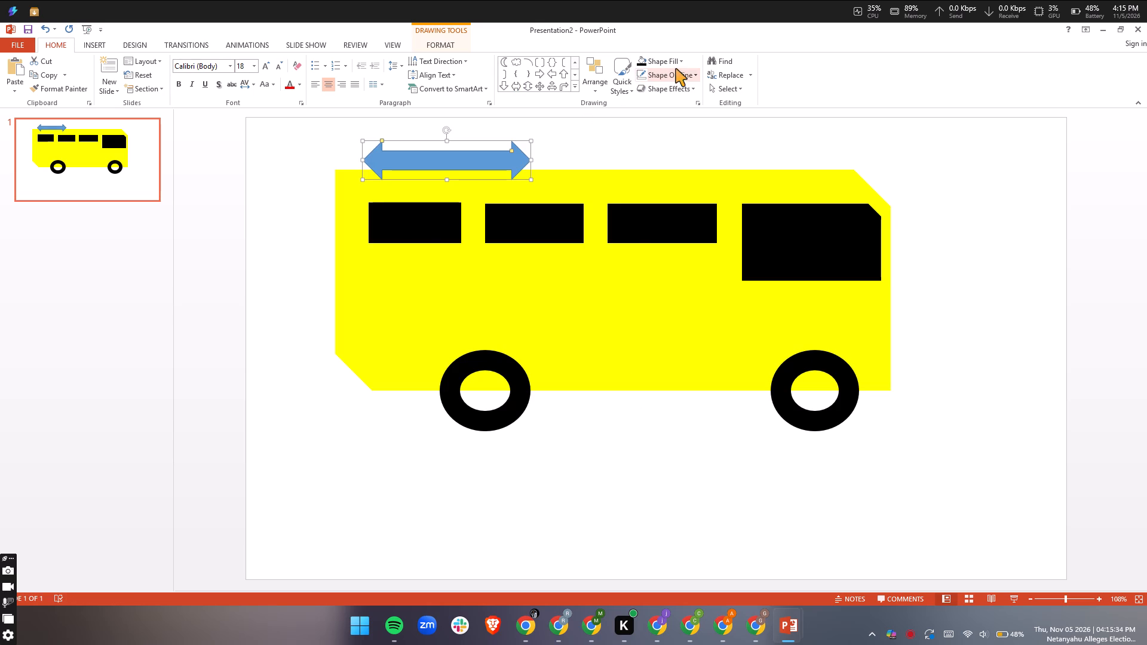
Fill the roof arrow with standard yellow.
click(694, 74)
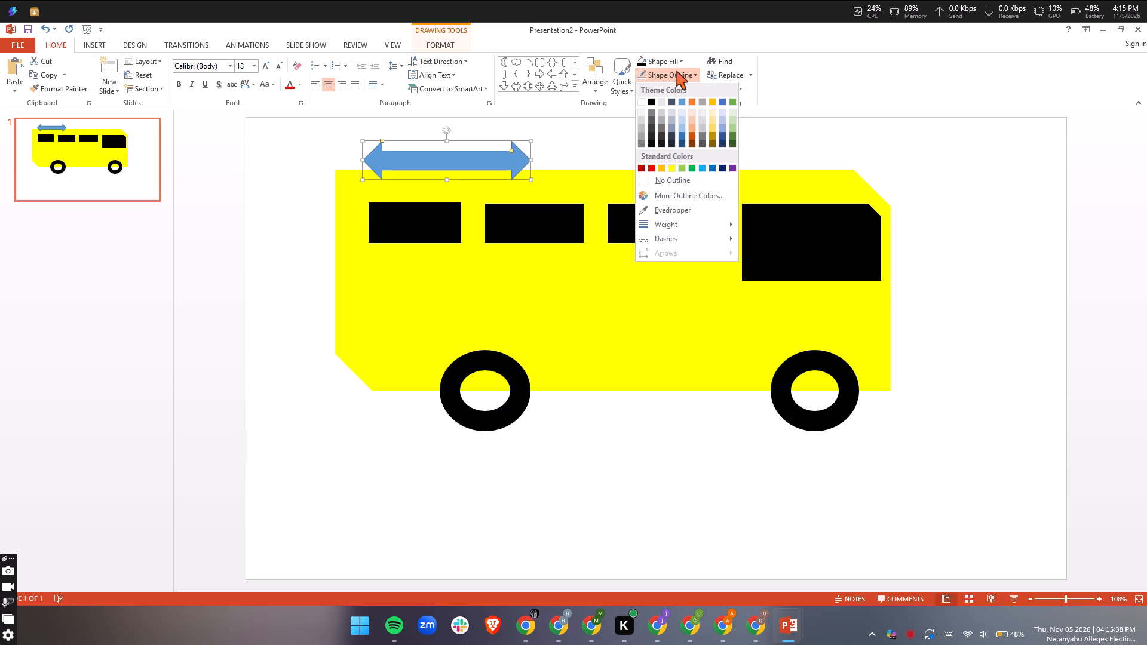
click(677, 63)
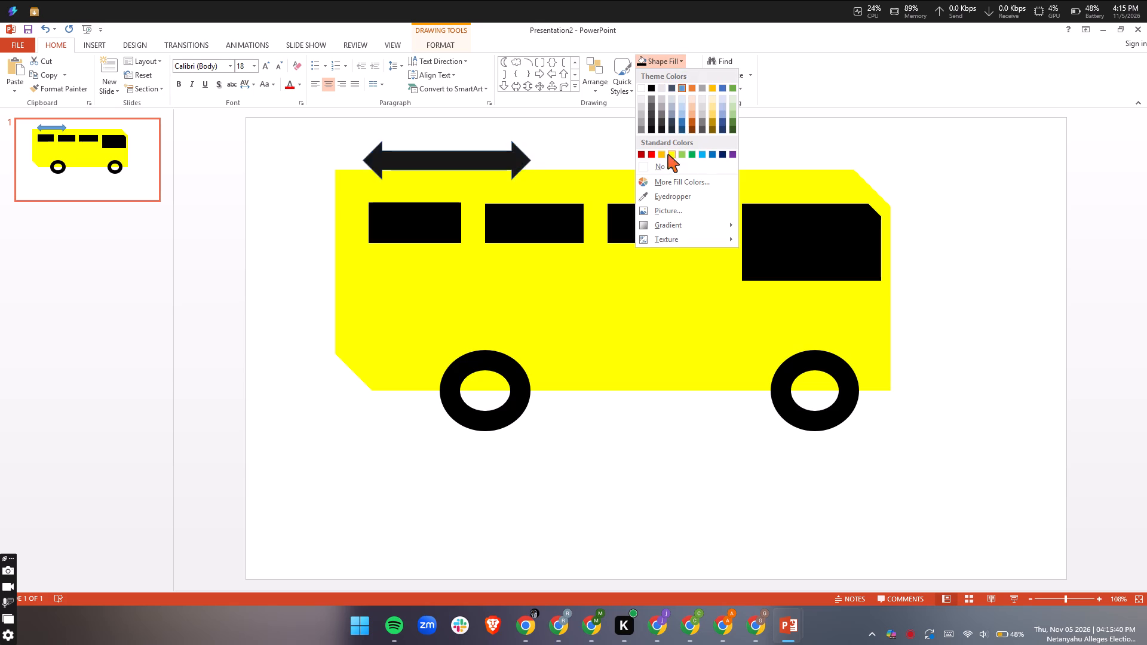
drag(667, 153, 662, 148)
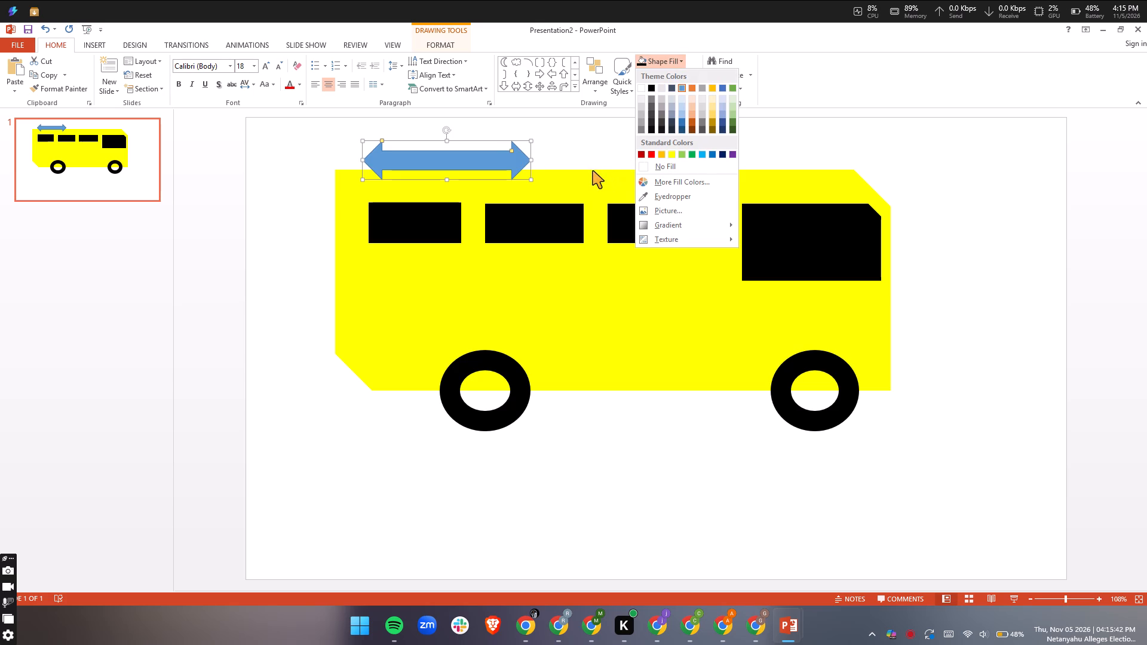
click(589, 173)
click(677, 60)
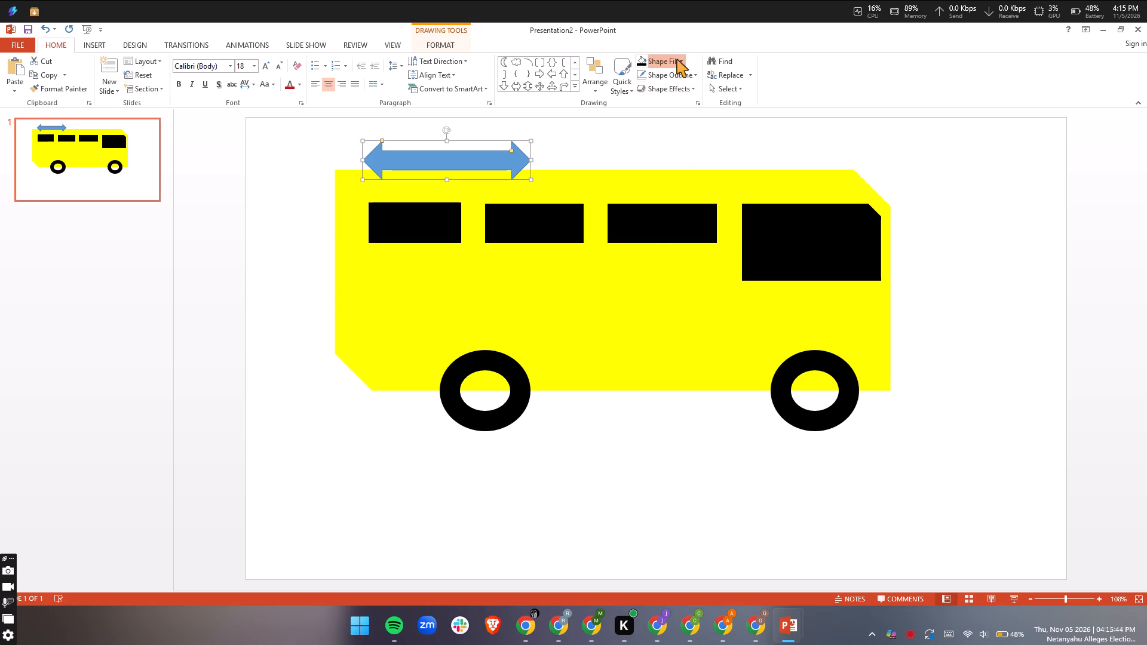
click(672, 154)
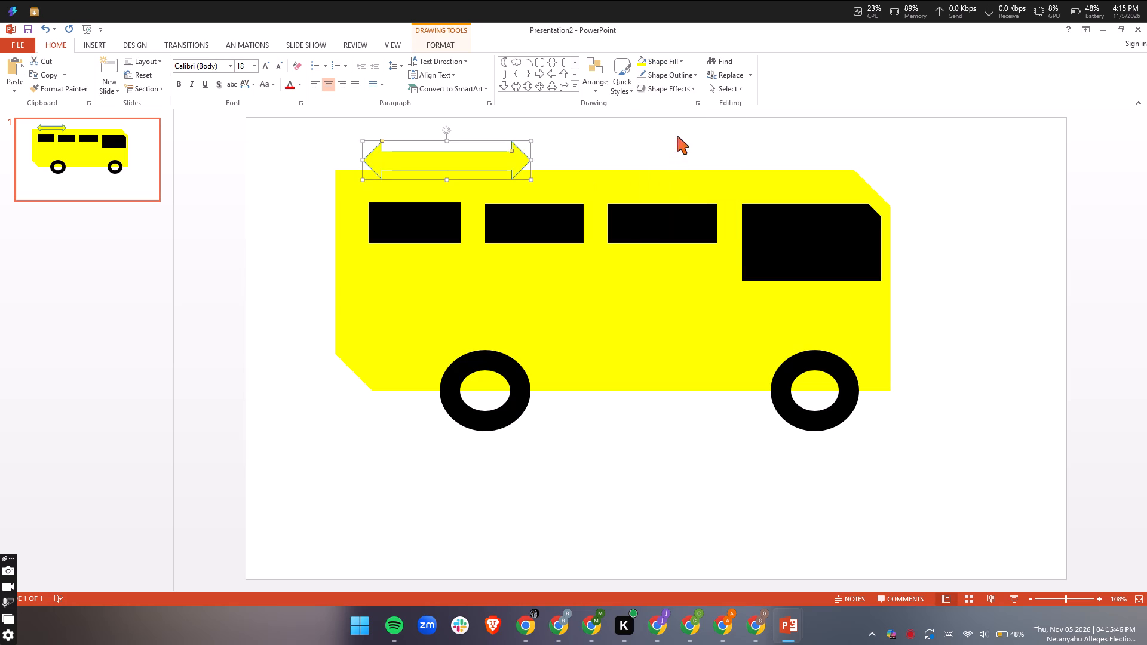
Set the roof arrow's outline to standard yellow.
click(688, 91)
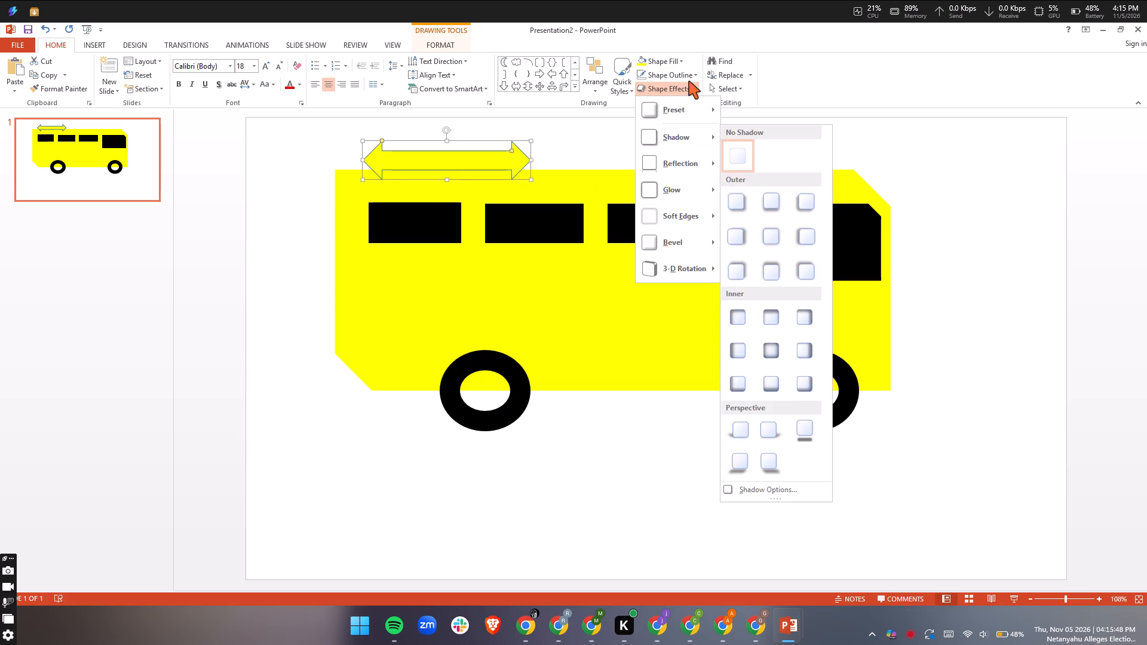
click(692, 76)
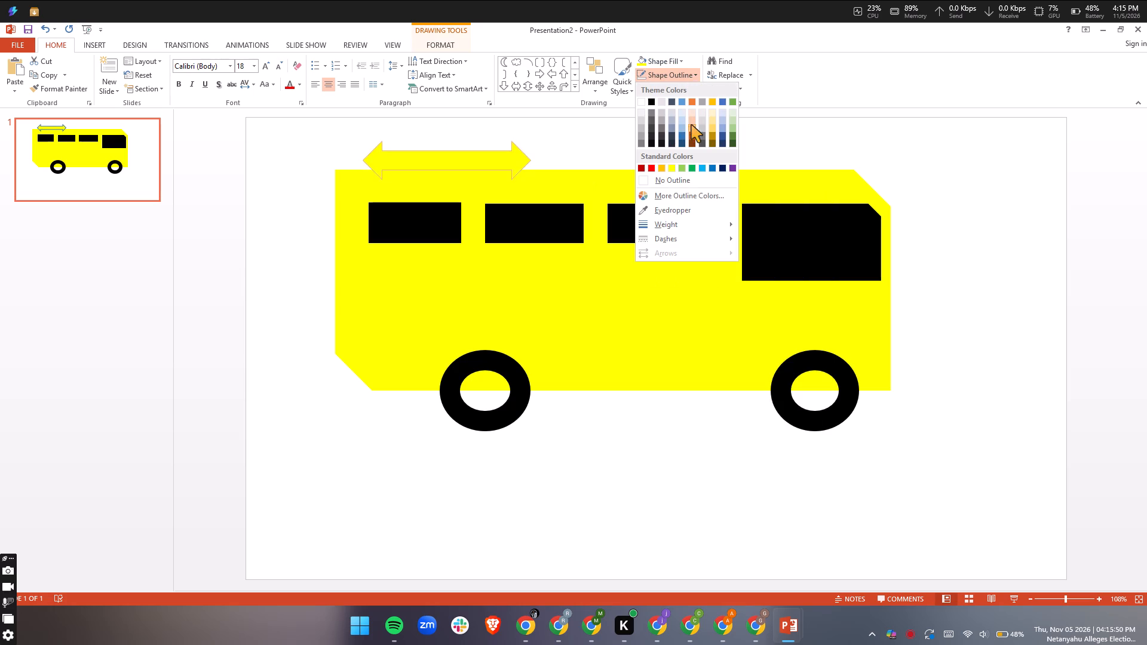
click(666, 168)
click(696, 77)
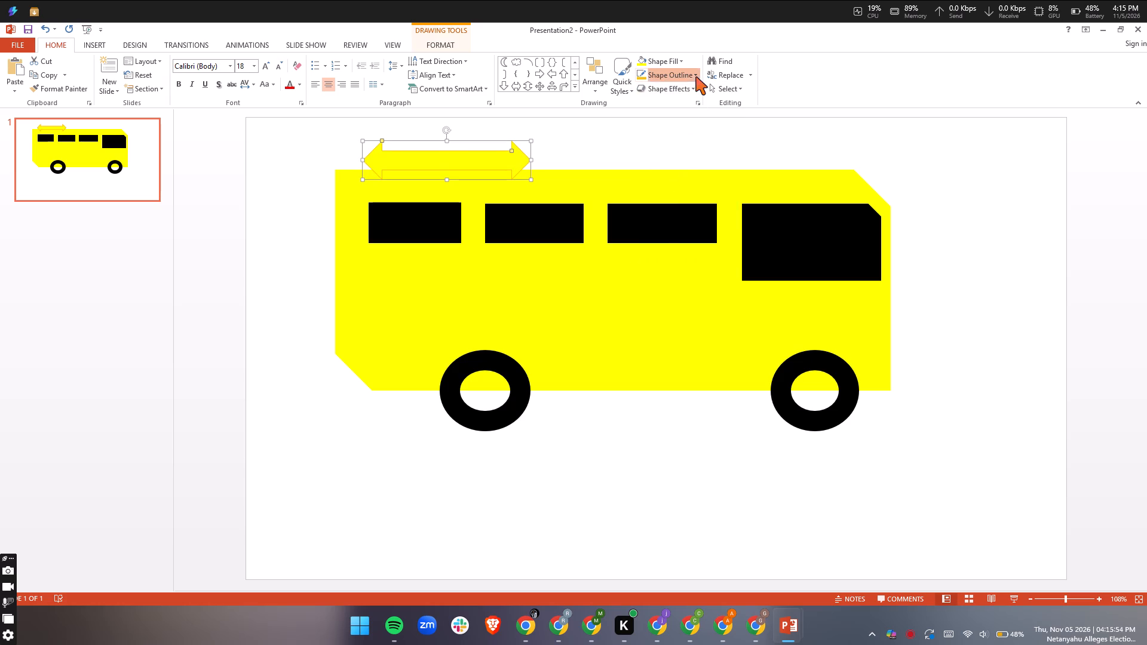
click(673, 169)
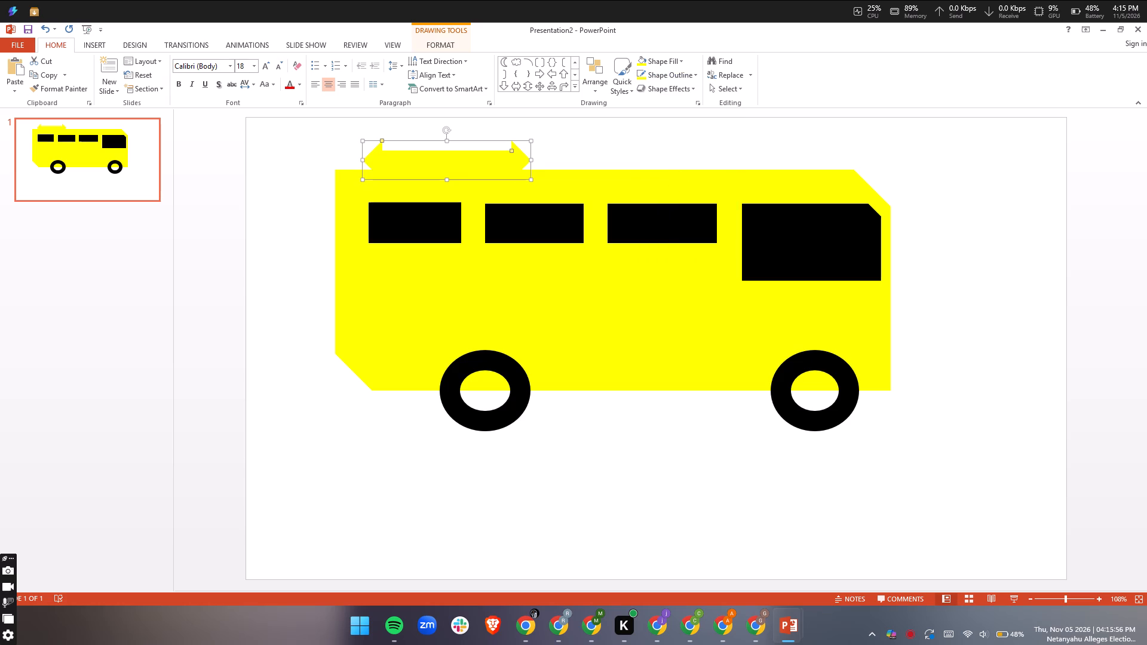
Move the roof arrow down until only its upper tips and a thin strip stick out above the bus roof, and deselect it.
drag(493, 156, 493, 161)
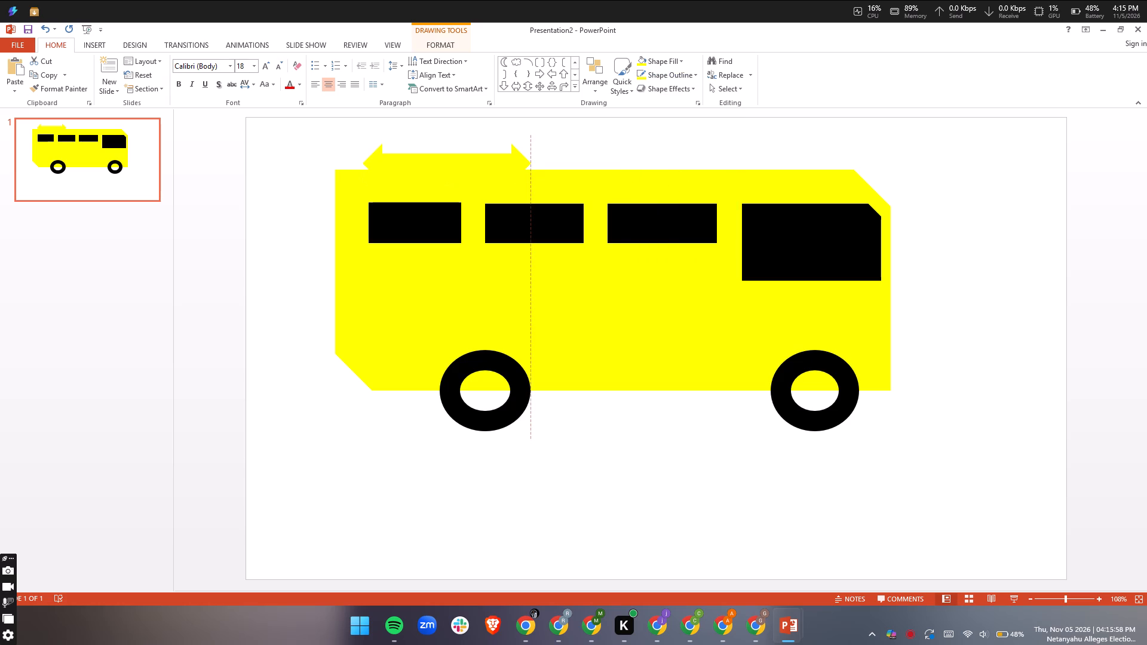
drag(493, 161, 493, 168)
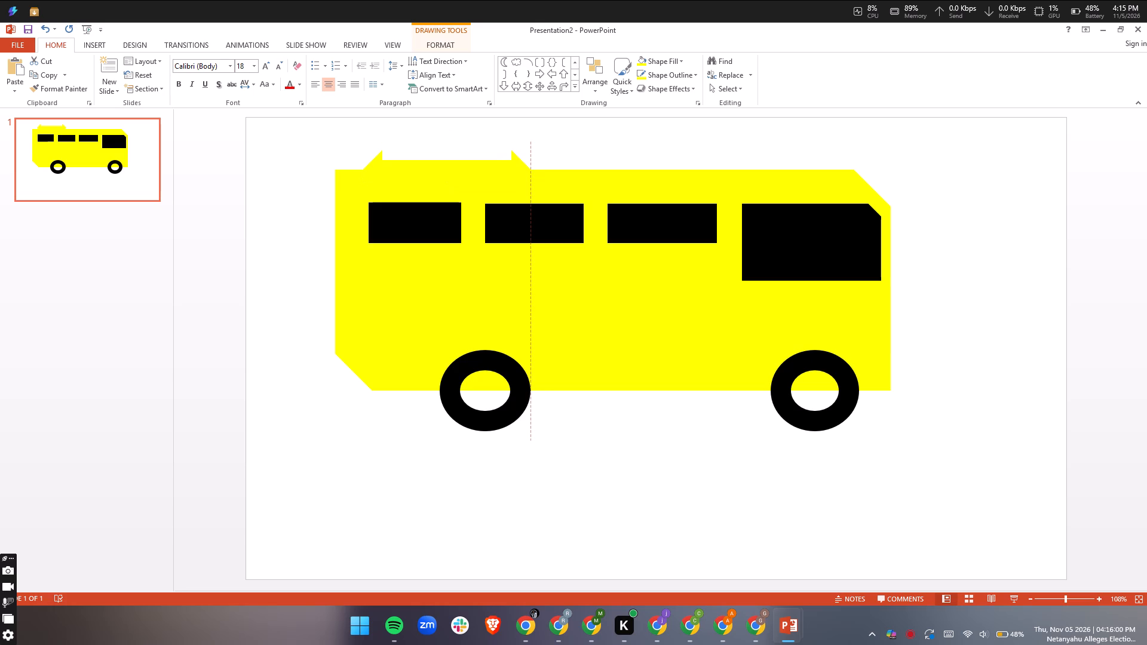
drag(493, 168, 490, 171)
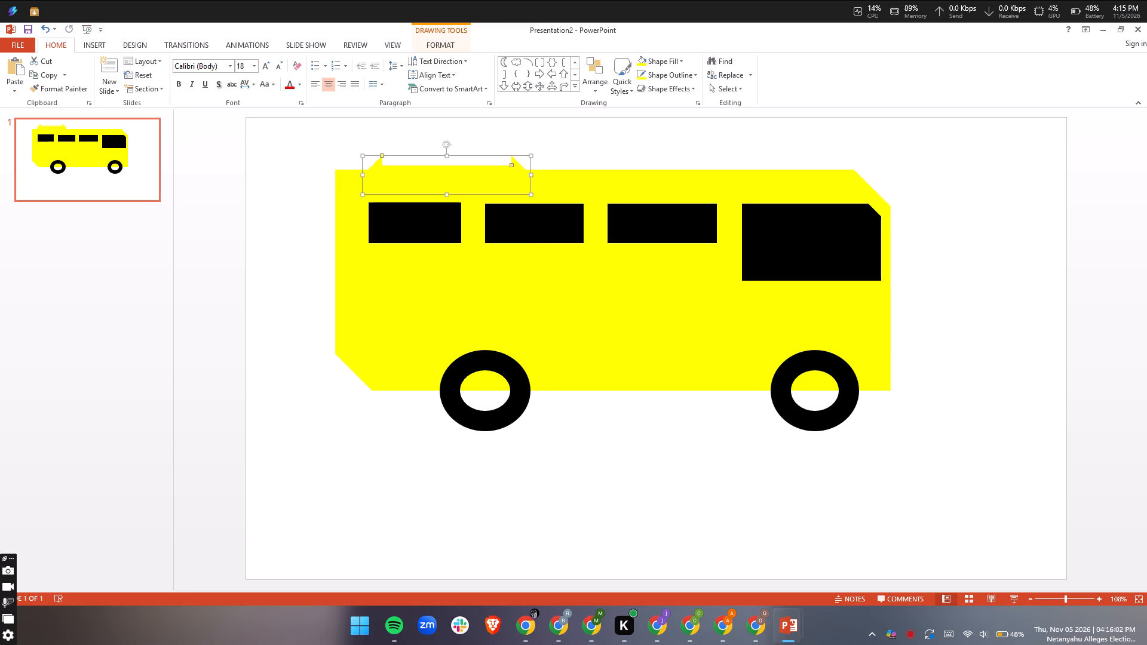
click(608, 161)
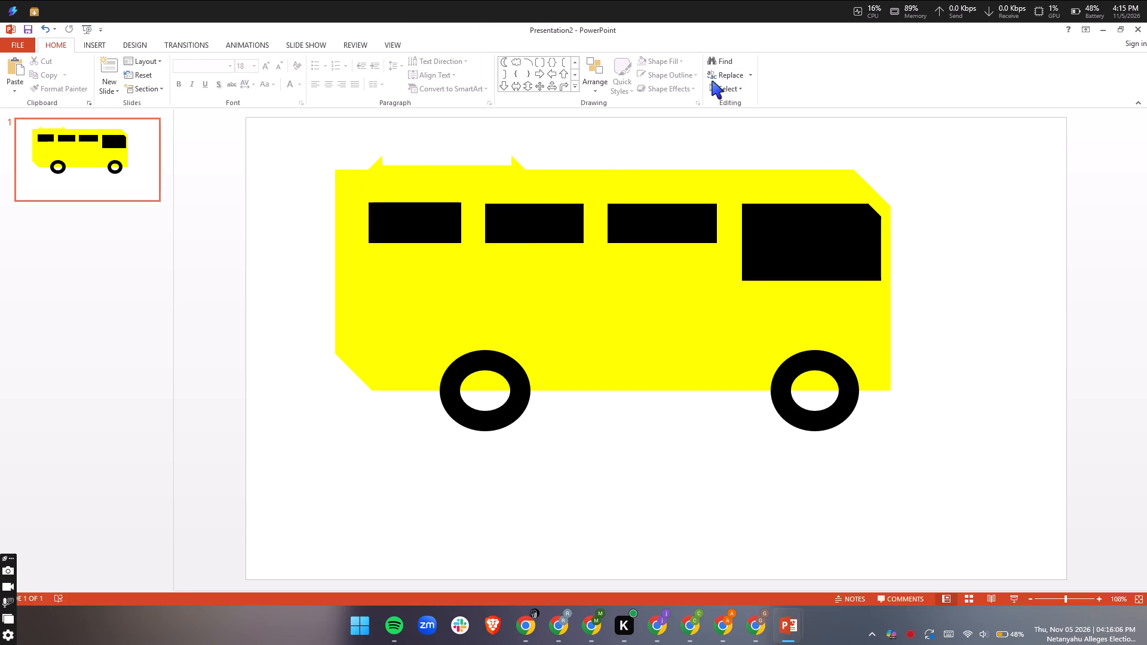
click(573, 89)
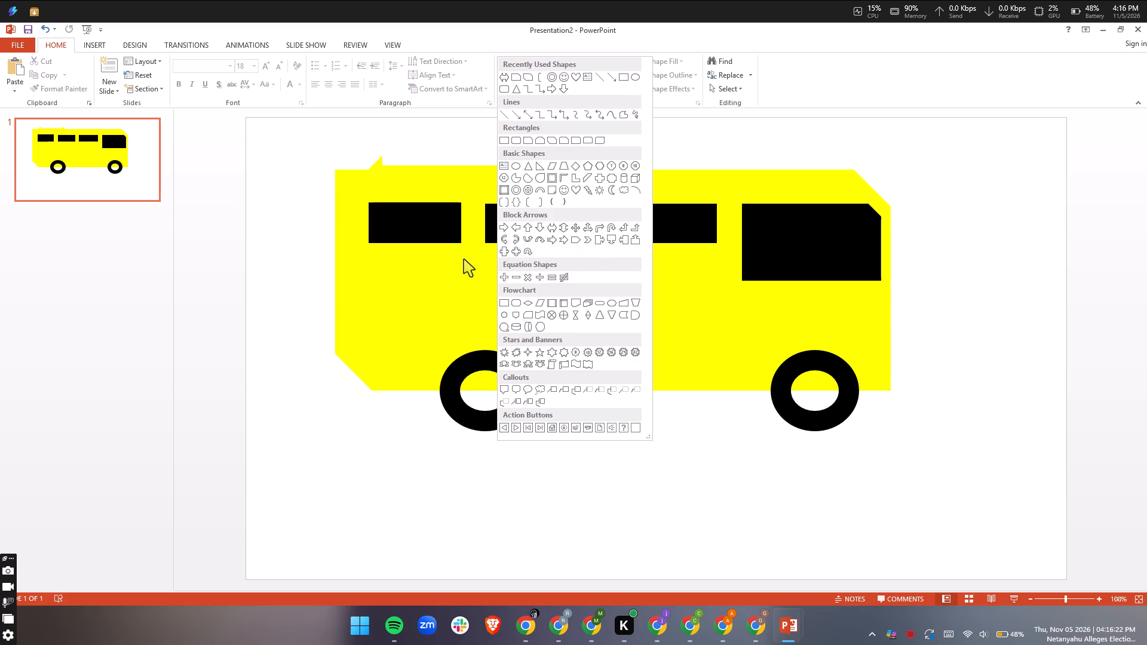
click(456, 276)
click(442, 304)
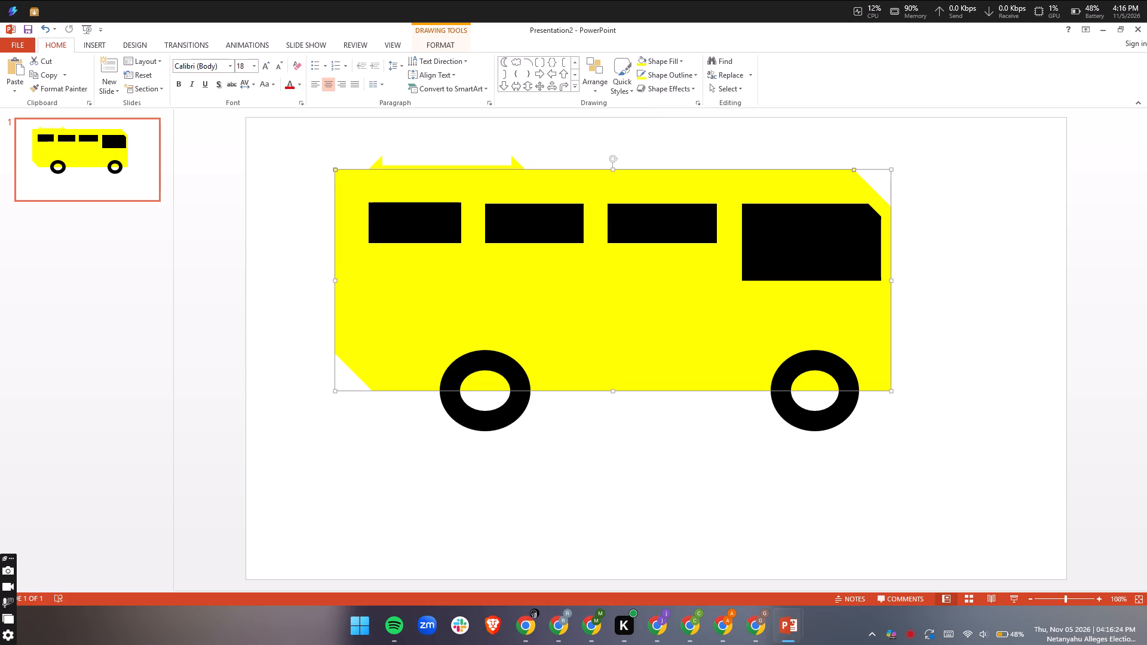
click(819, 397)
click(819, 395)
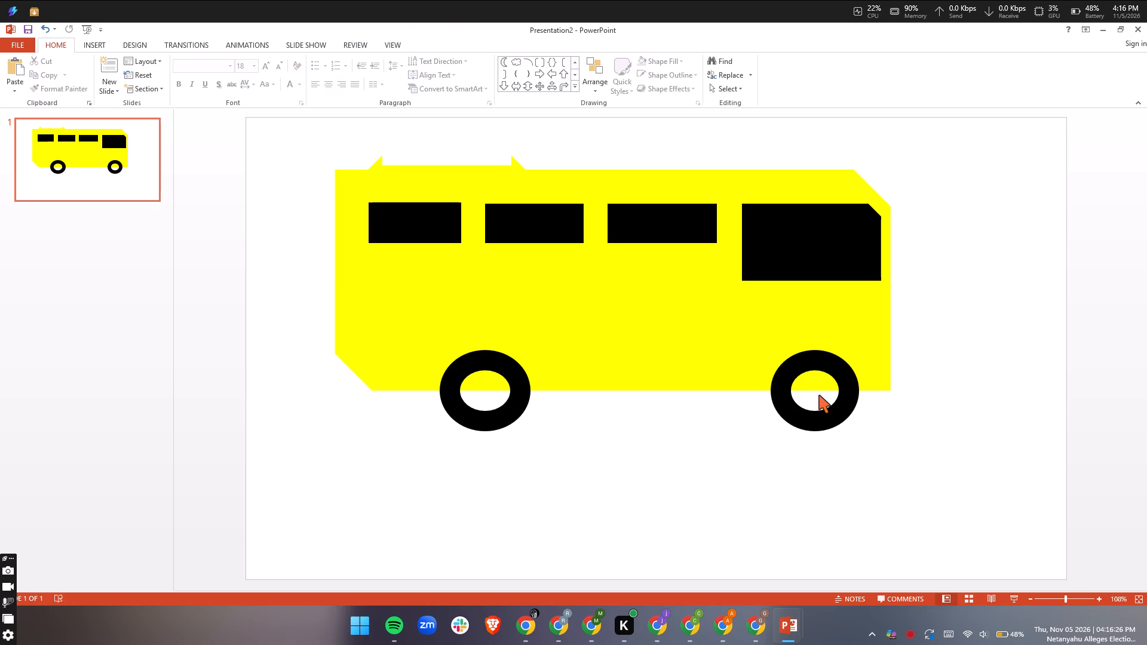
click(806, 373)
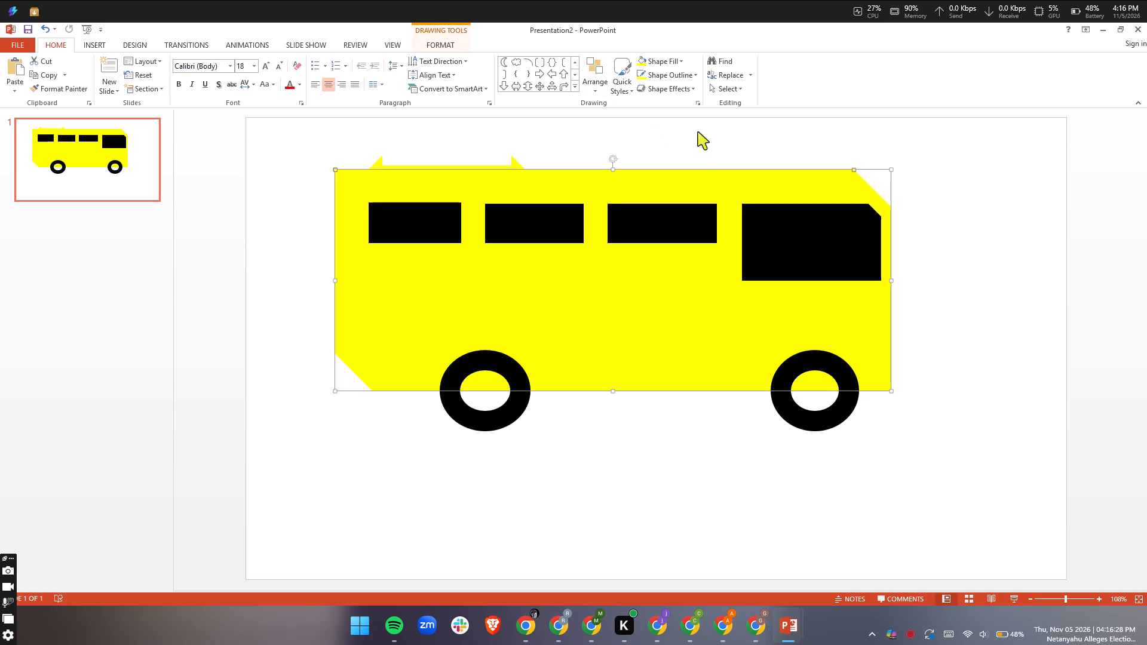
Draw a "No" symbol inside the hole of the front wheel.
click(576, 84)
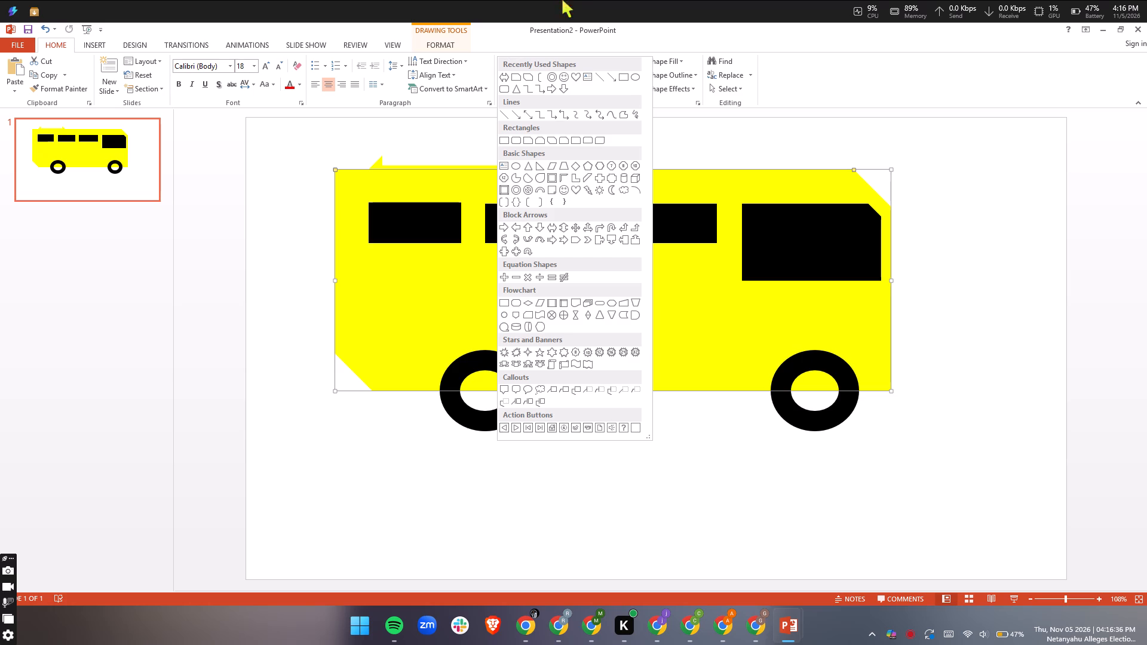
click(527, 192)
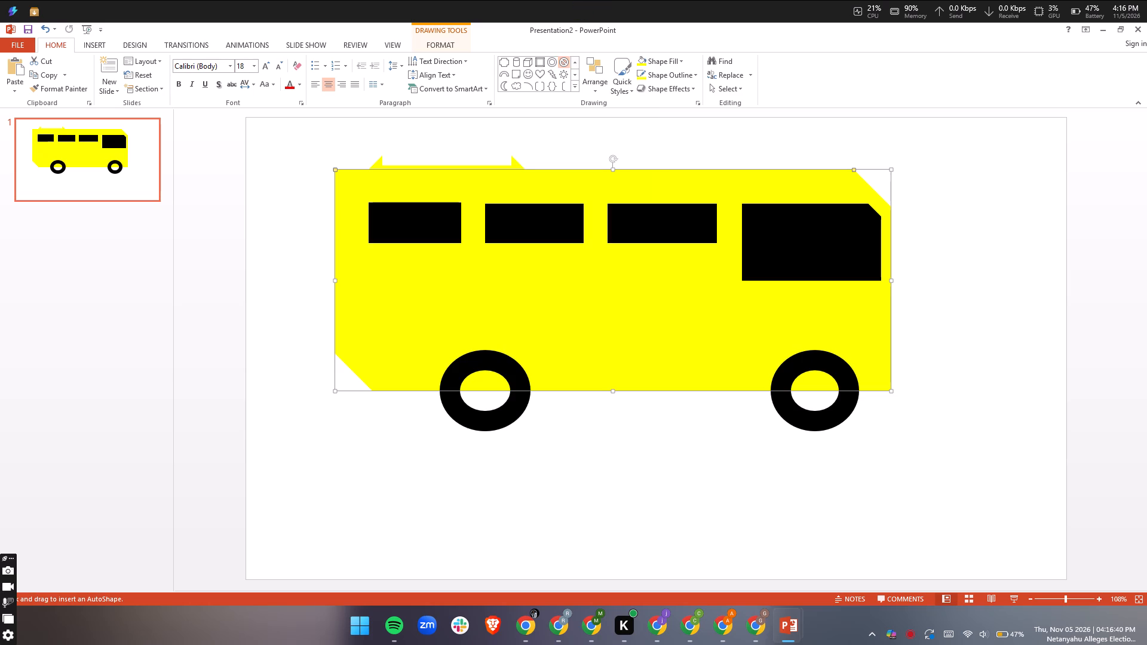
drag(799, 380, 818, 400)
drag(818, 400, 836, 407)
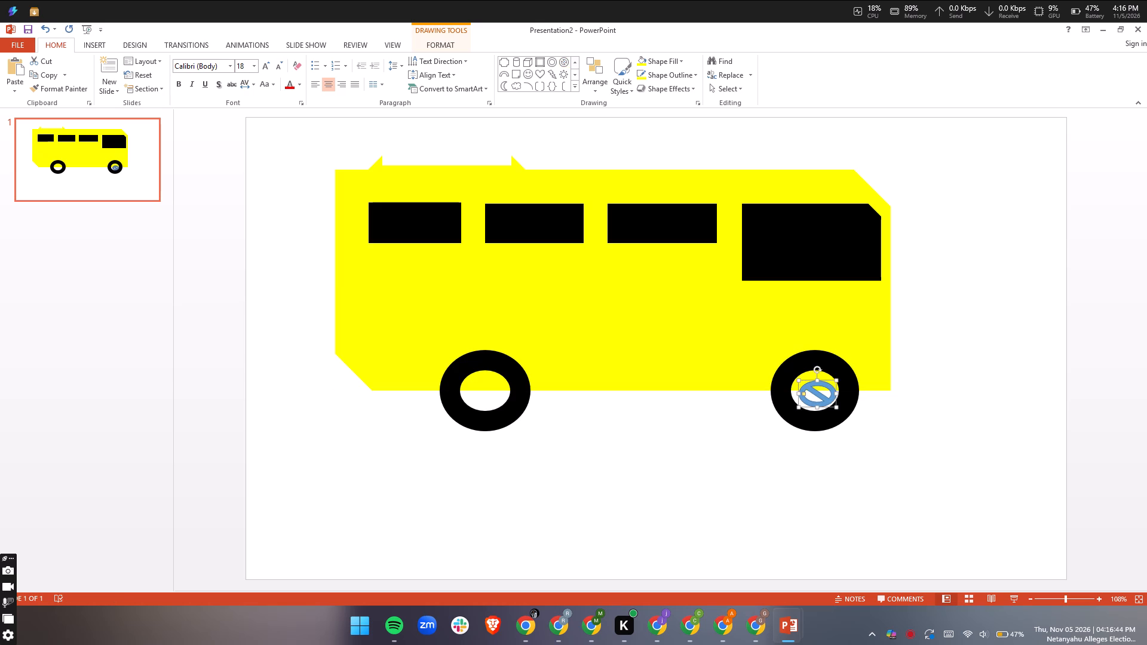
Stretch the "No" symbol on its sides until it fills the front wheel's hole, keeping the wheel in its original place.
drag(817, 380, 813, 370)
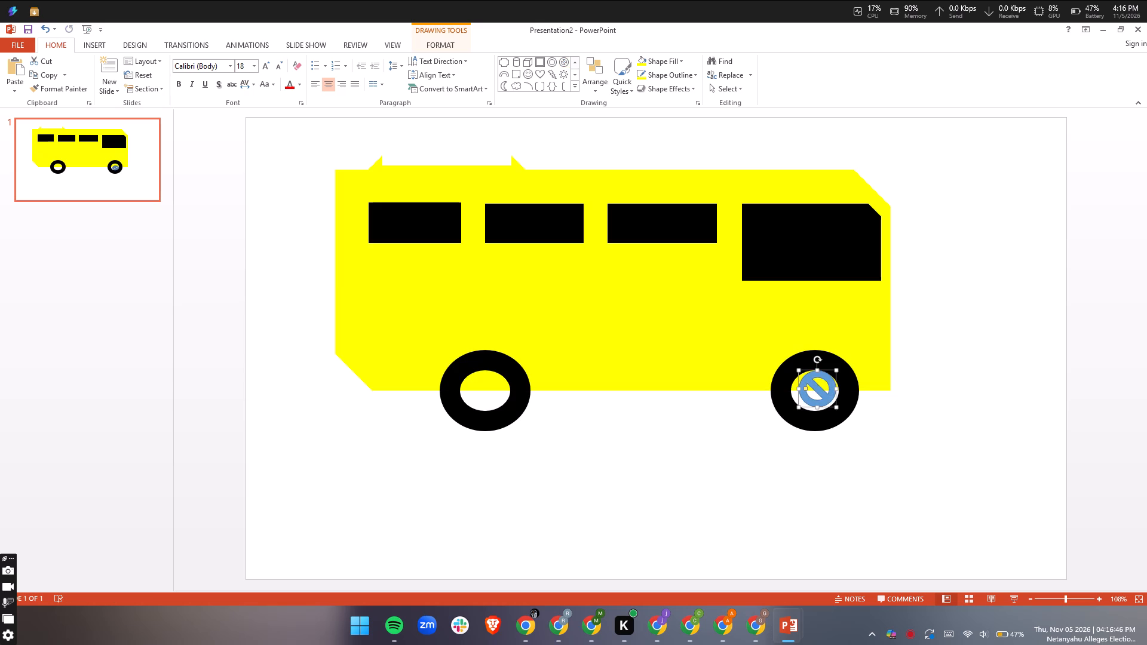
drag(799, 386, 792, 385)
click(813, 403)
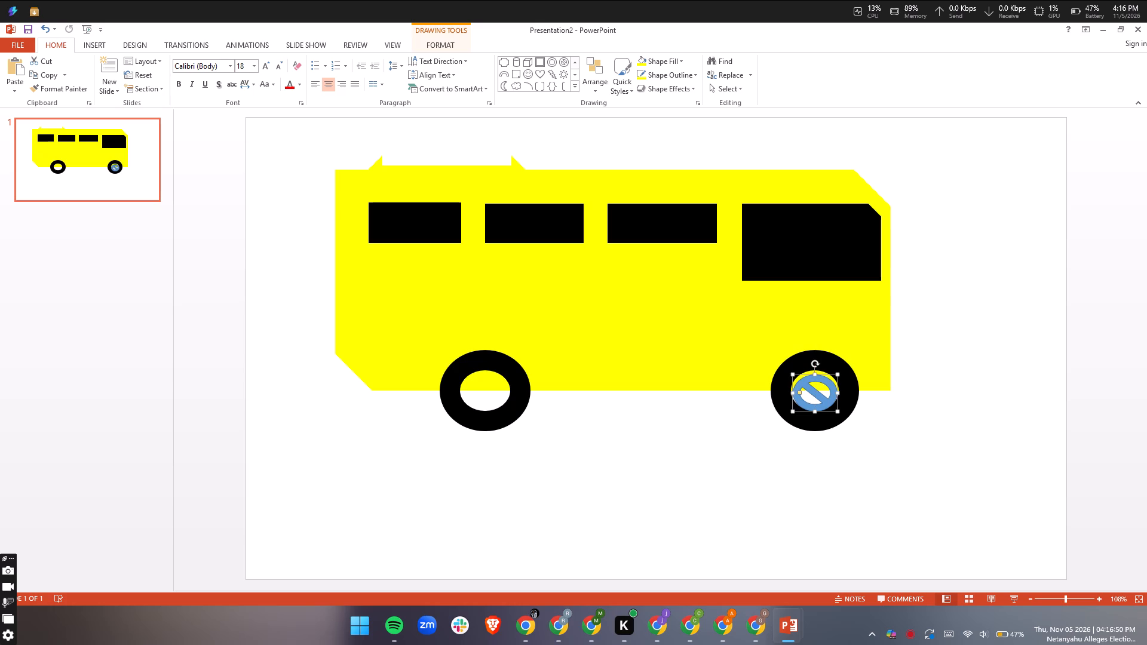
drag(812, 374, 808, 368)
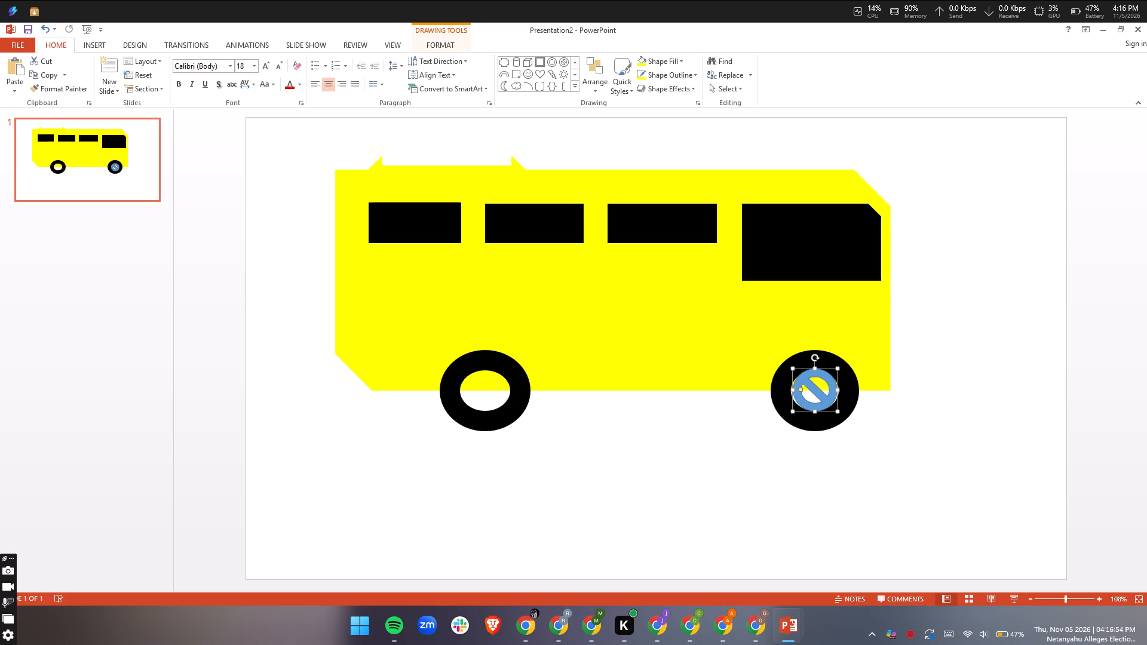
click(790, 392)
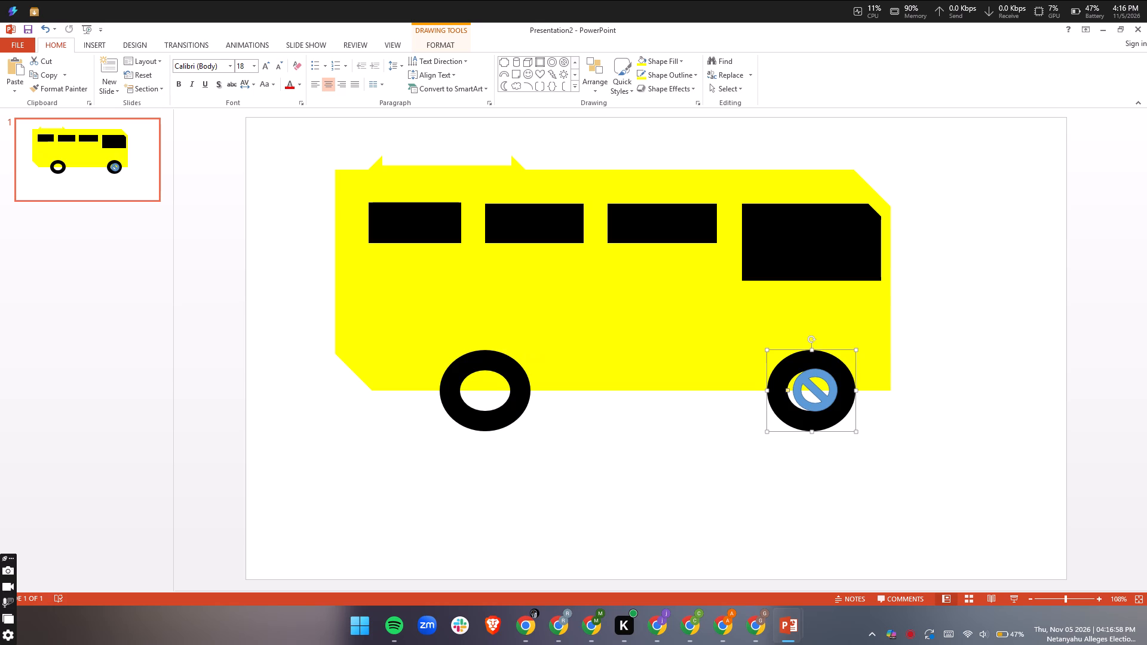
key(ctrl+z)
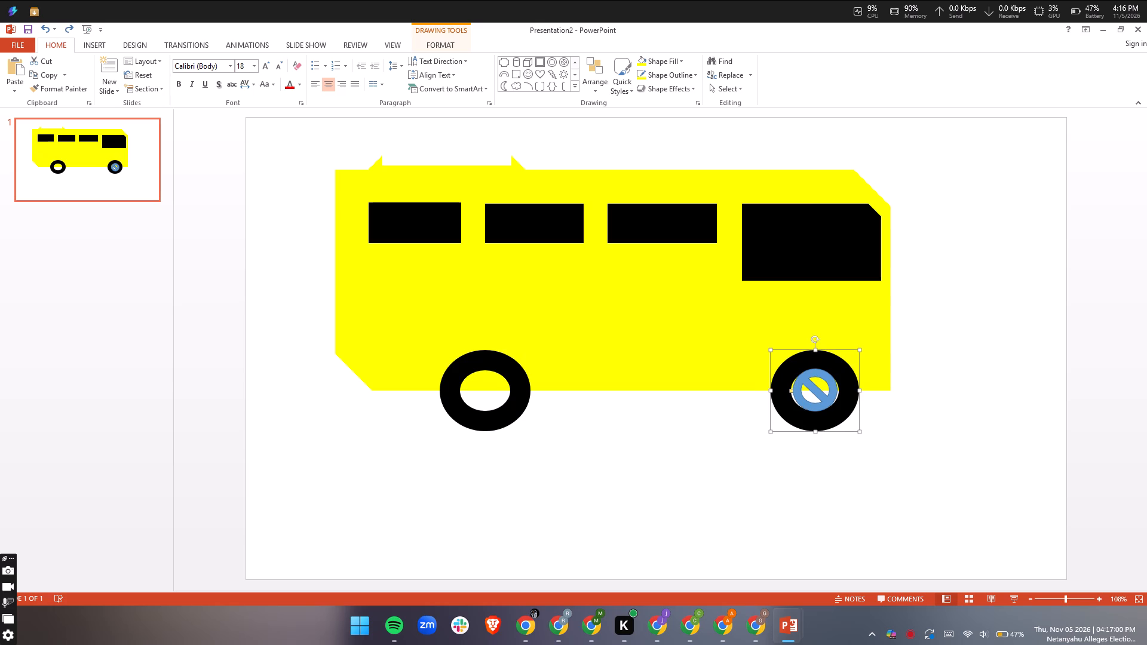
click(814, 389)
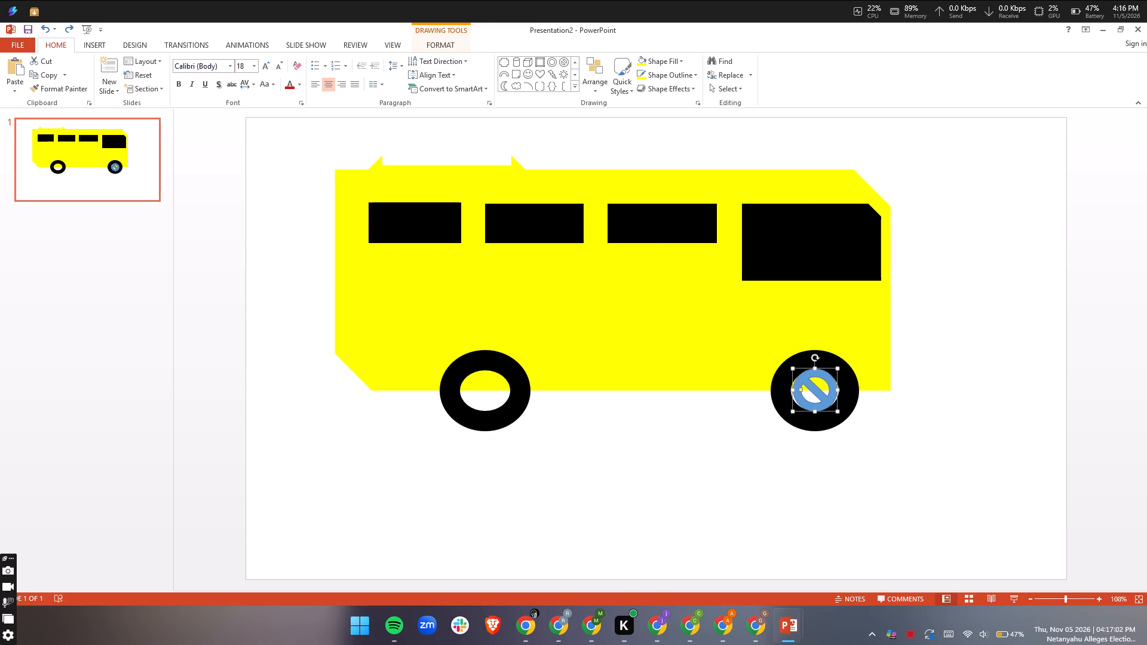
click(792, 390)
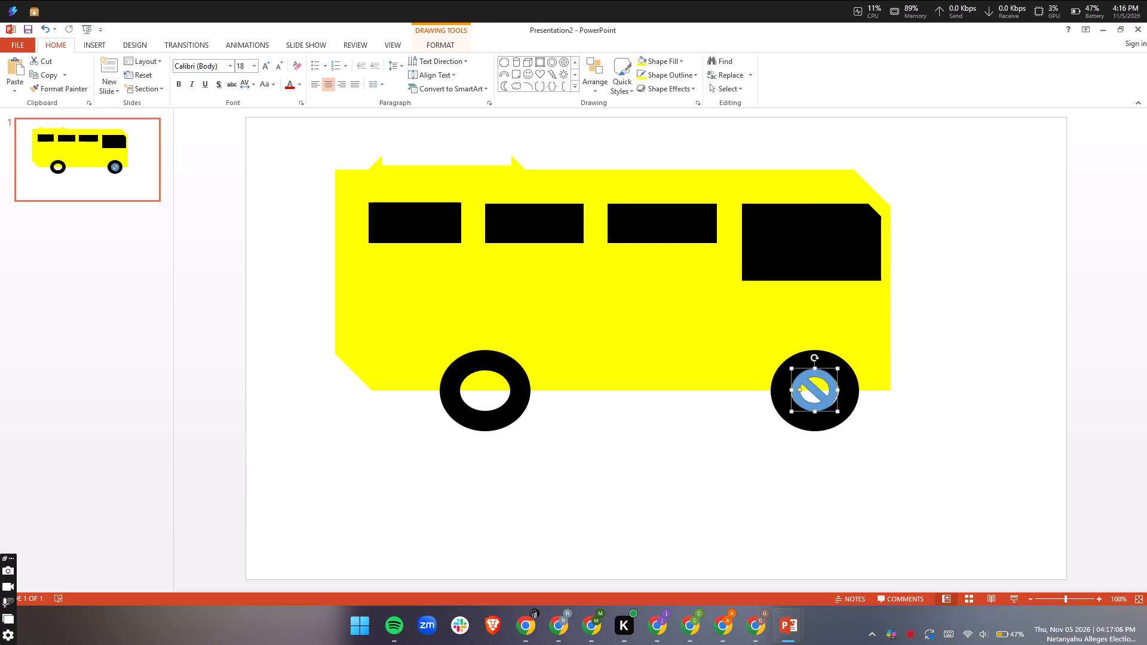
click(838, 388)
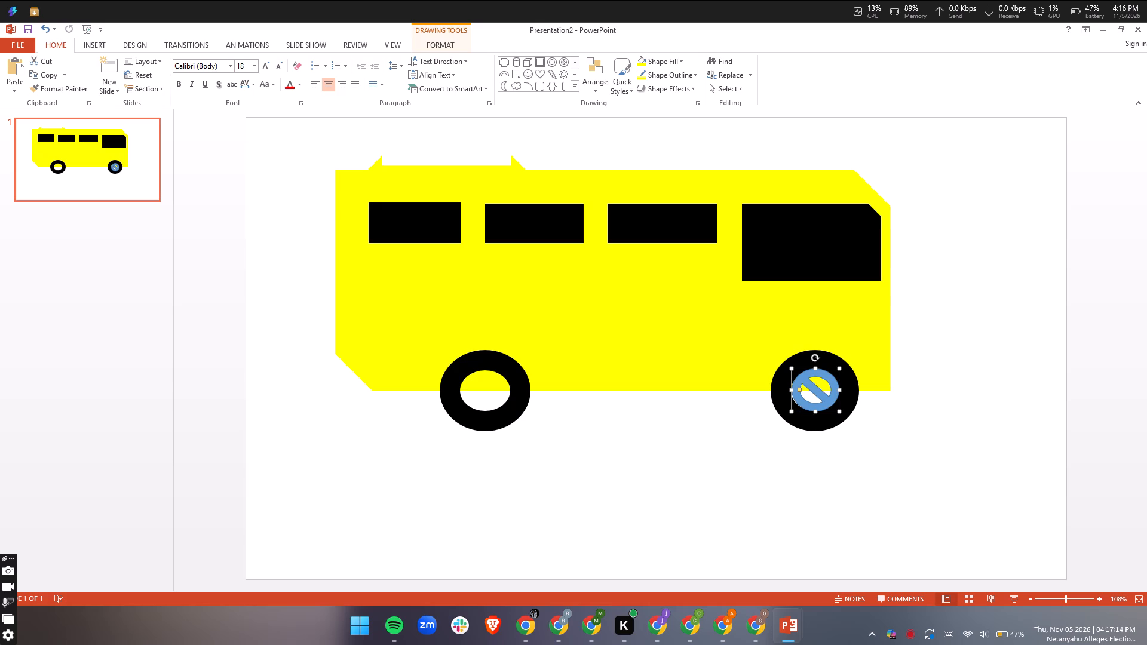
click(792, 410)
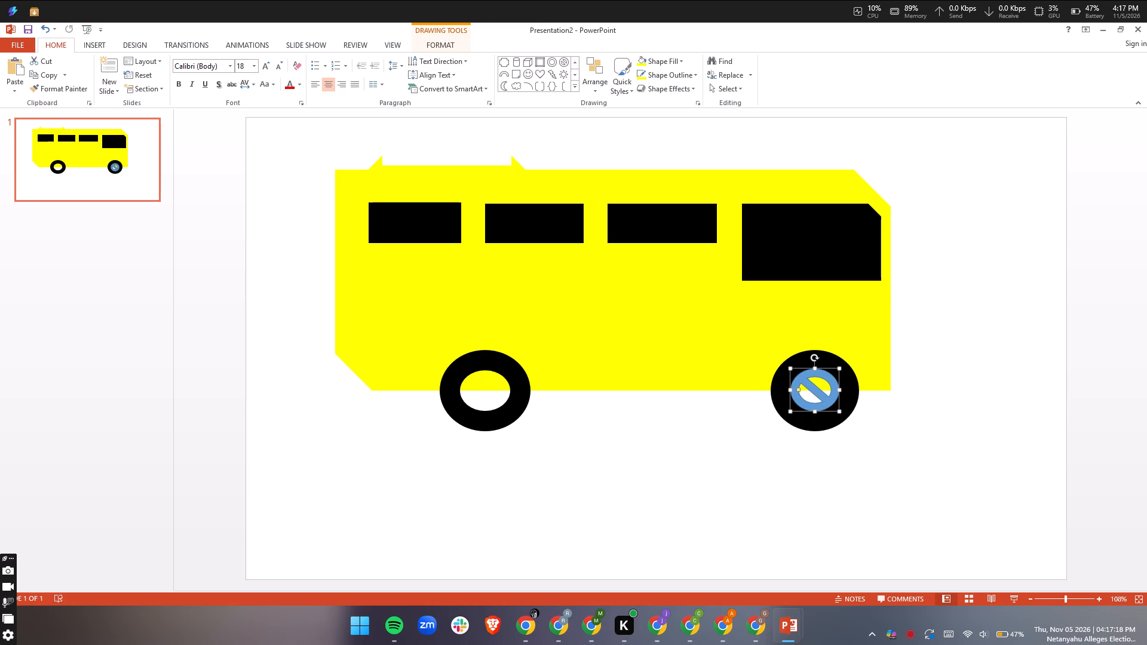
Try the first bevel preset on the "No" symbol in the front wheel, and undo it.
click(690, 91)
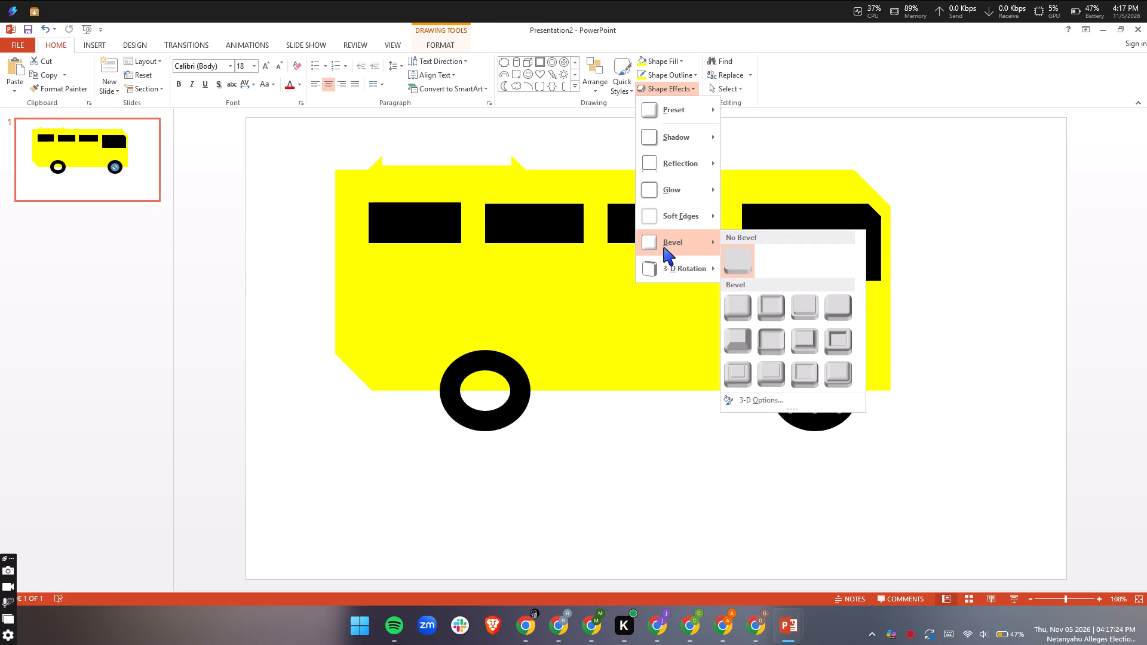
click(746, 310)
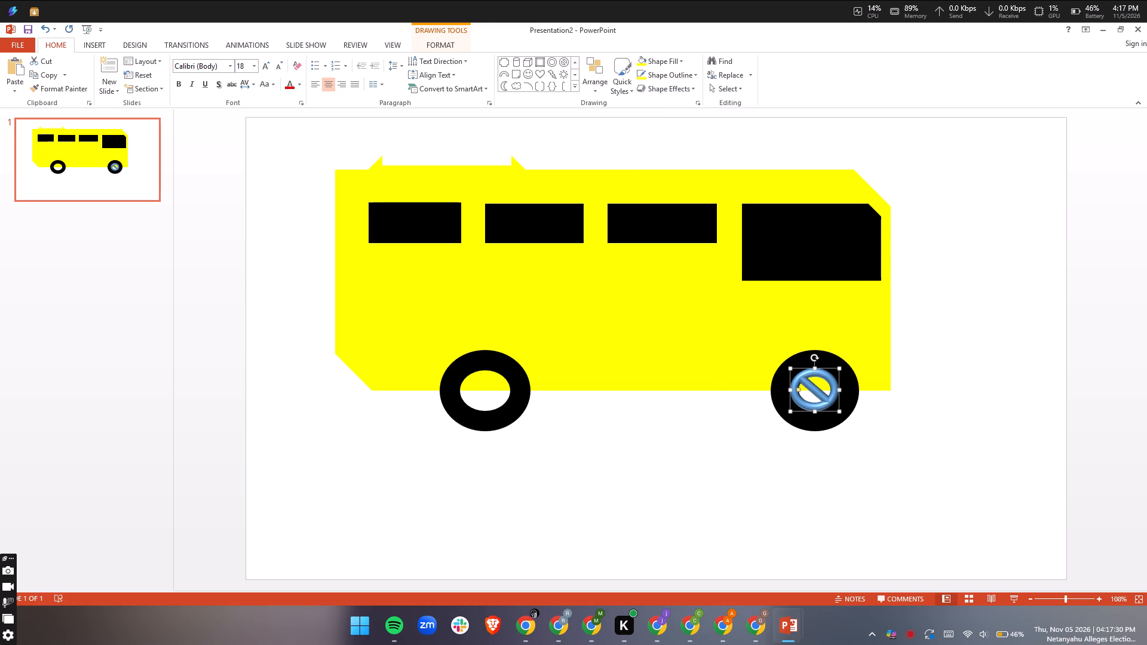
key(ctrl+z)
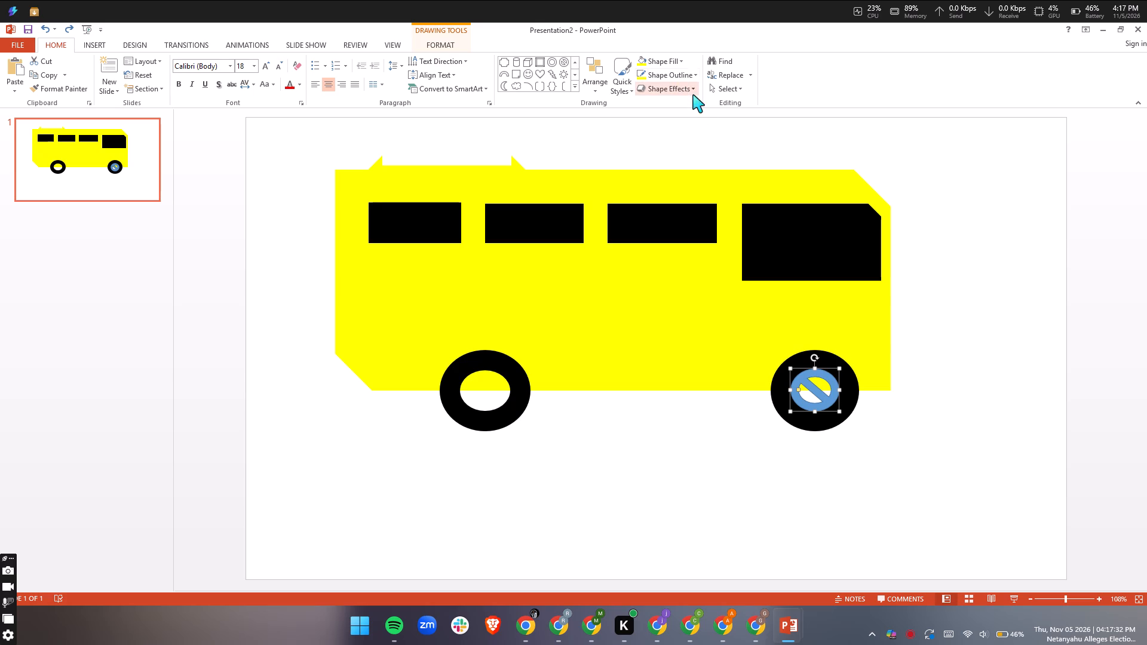
Remove the outline of the front wheel's "No" symbol and fill it with the light grey theme colour.
click(692, 72)
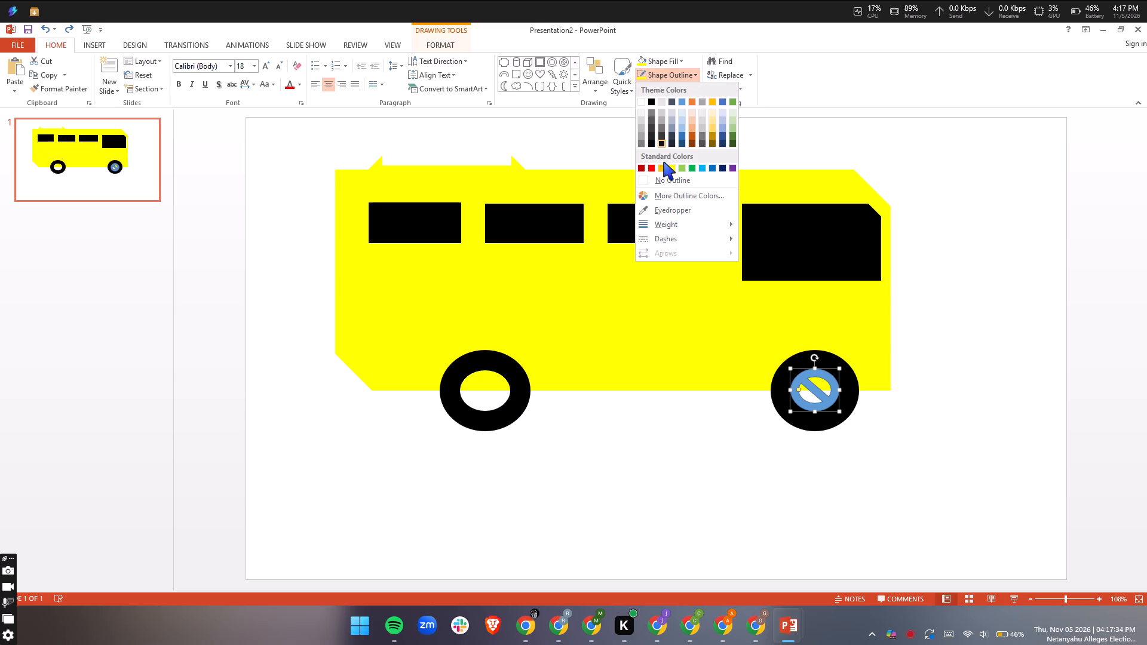
click(671, 183)
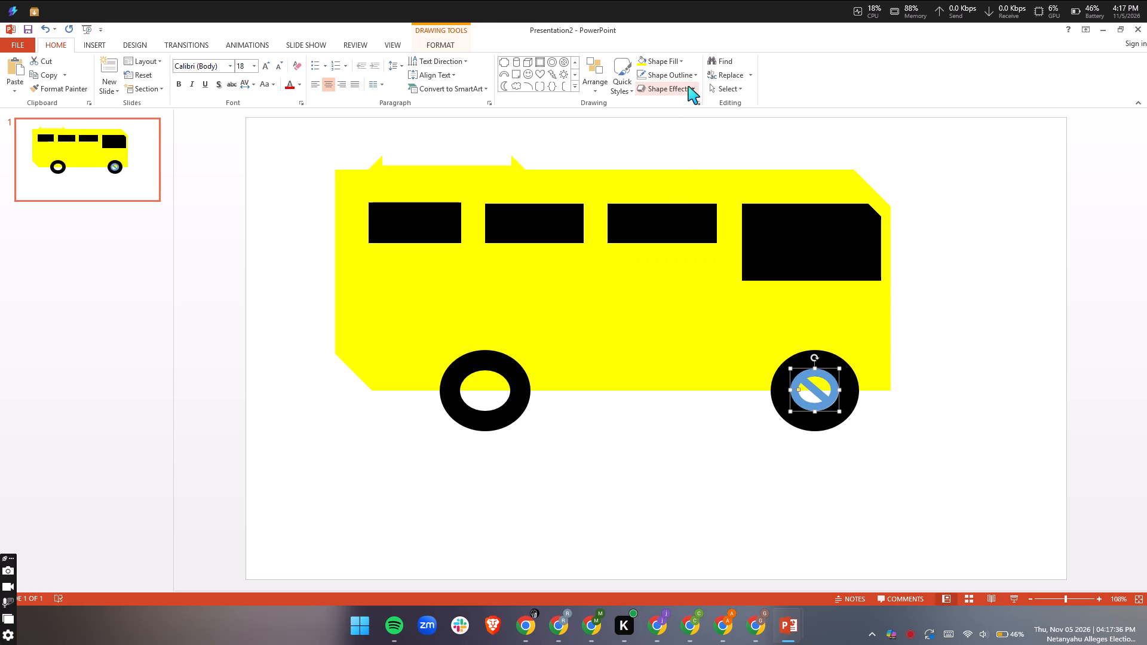
click(673, 60)
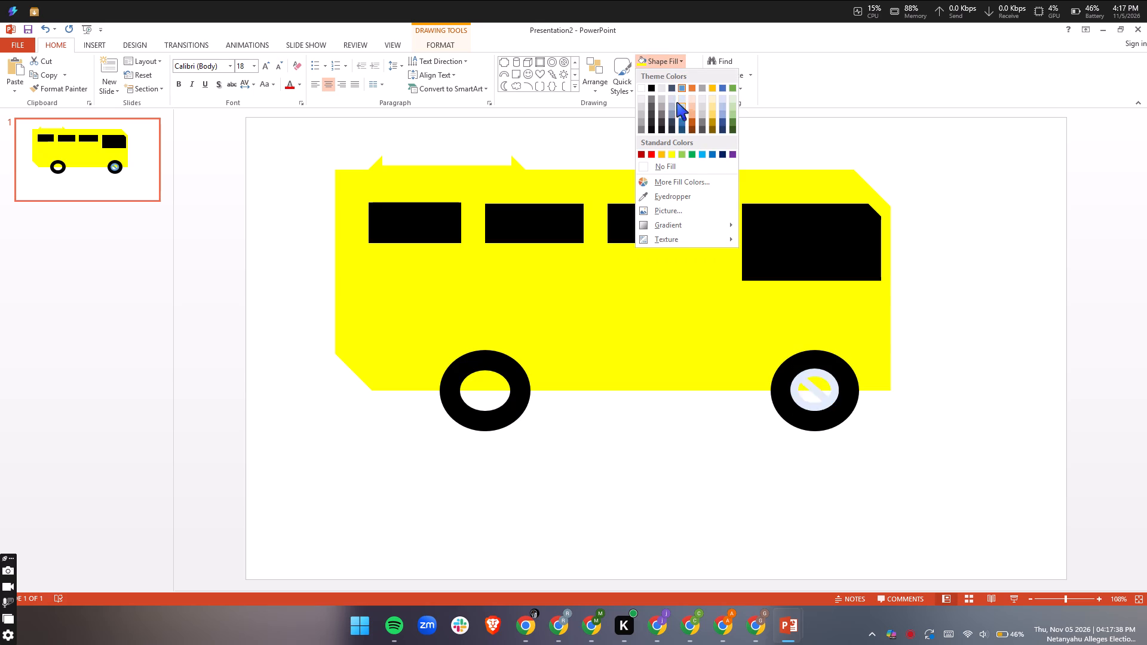
click(664, 90)
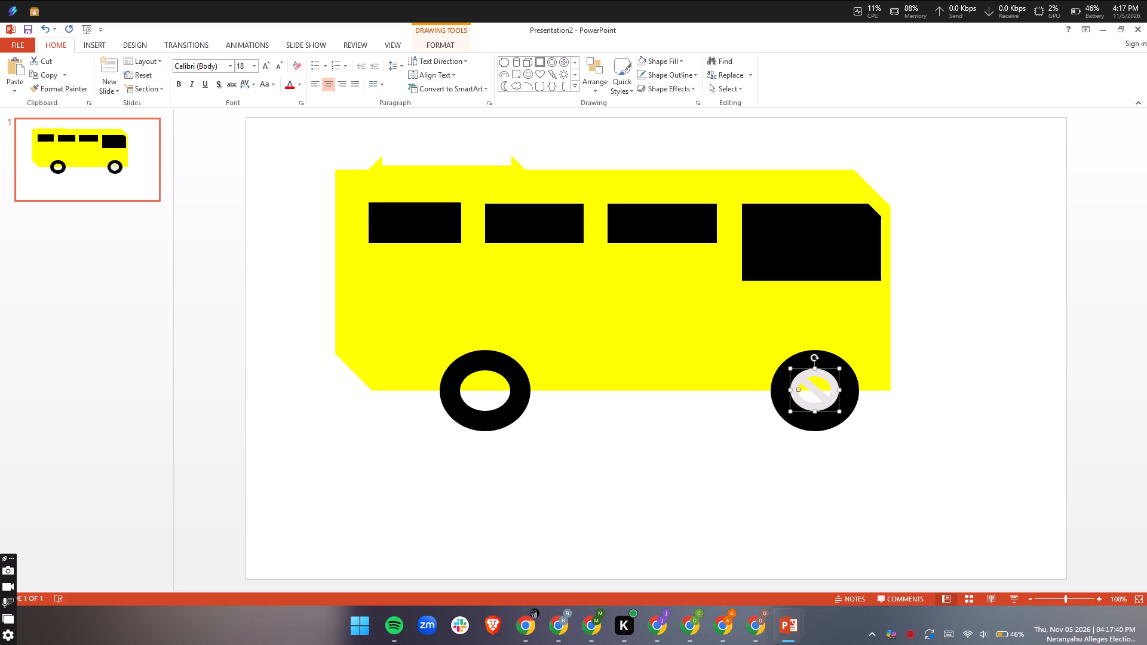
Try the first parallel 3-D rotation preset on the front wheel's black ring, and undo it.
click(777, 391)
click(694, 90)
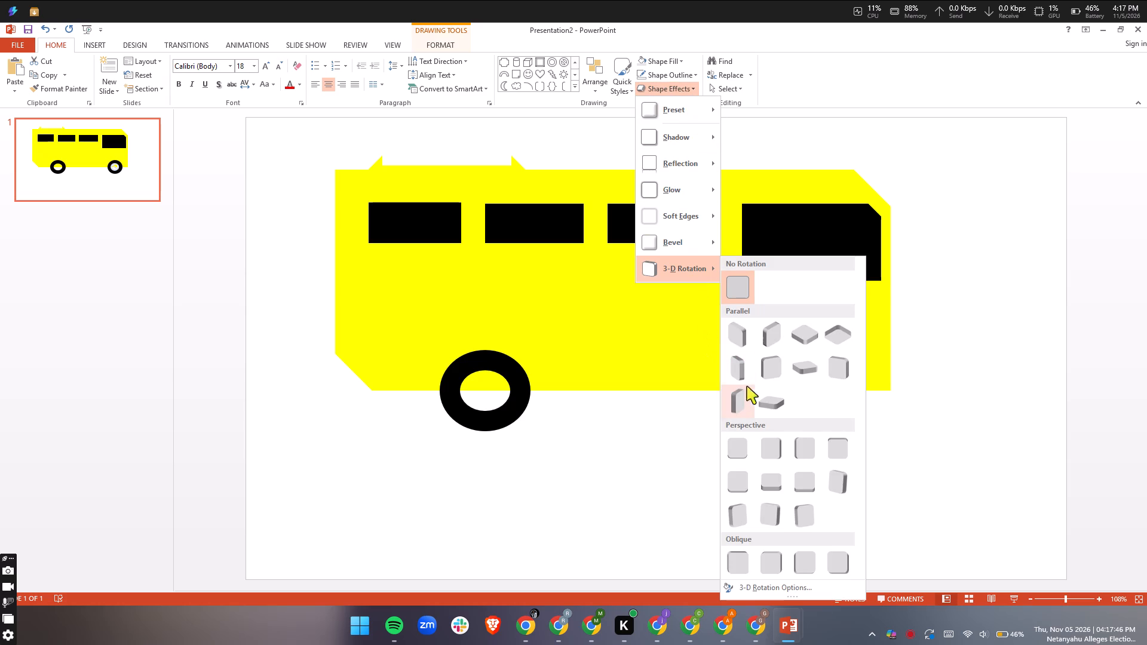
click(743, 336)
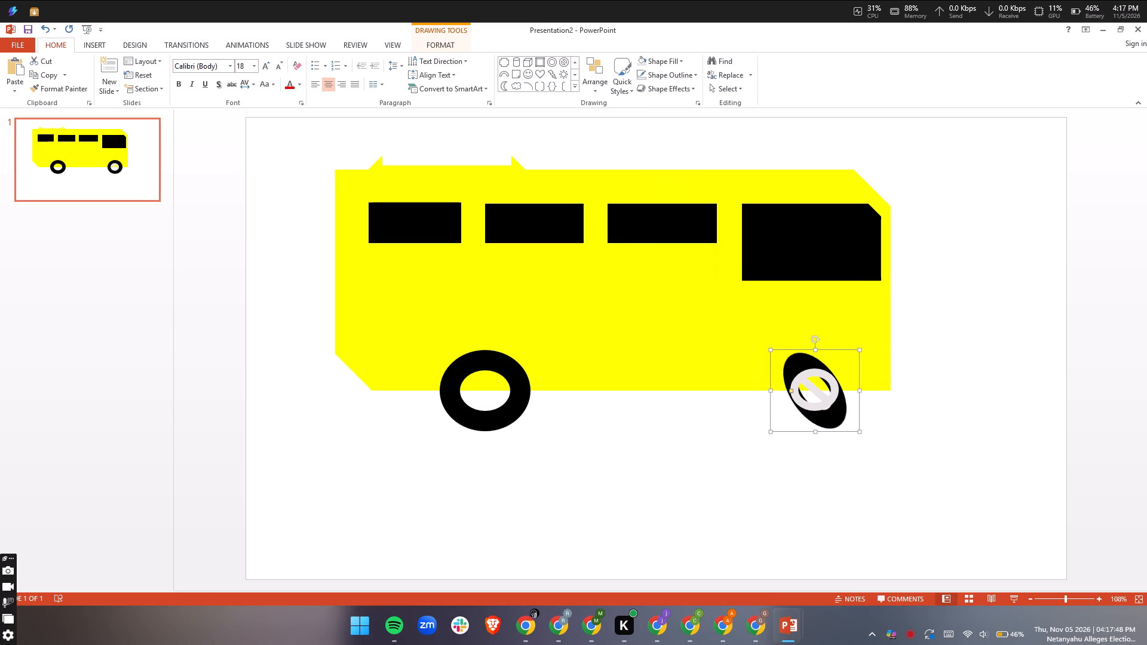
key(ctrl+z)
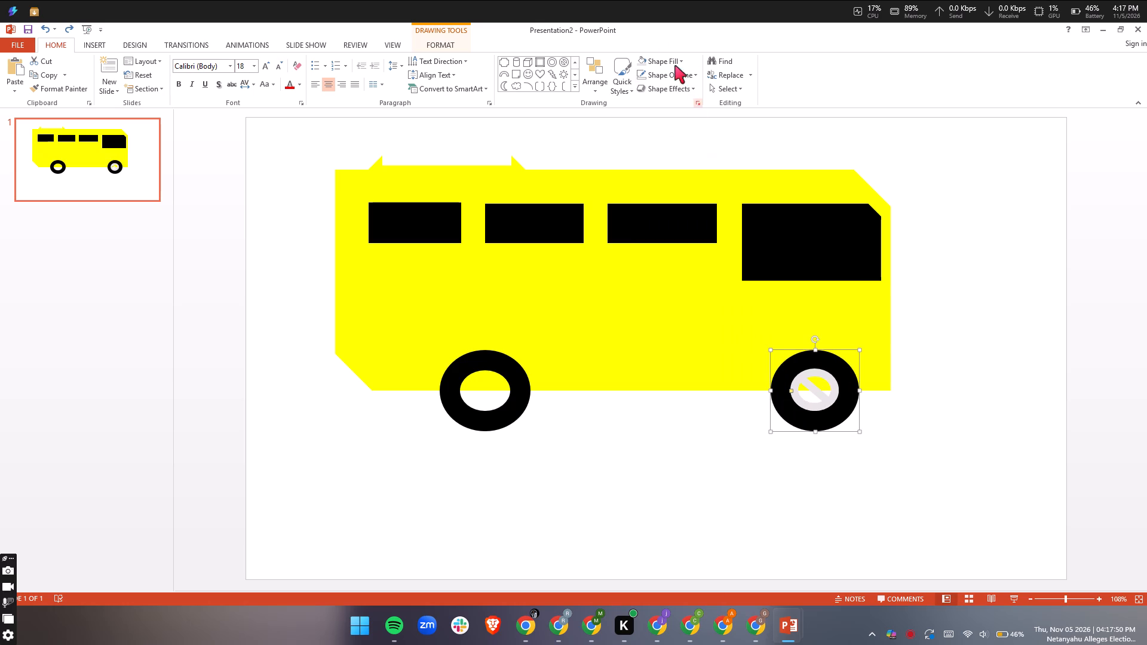
Apply the first bevel preset to the front wheel's black ring.
click(682, 90)
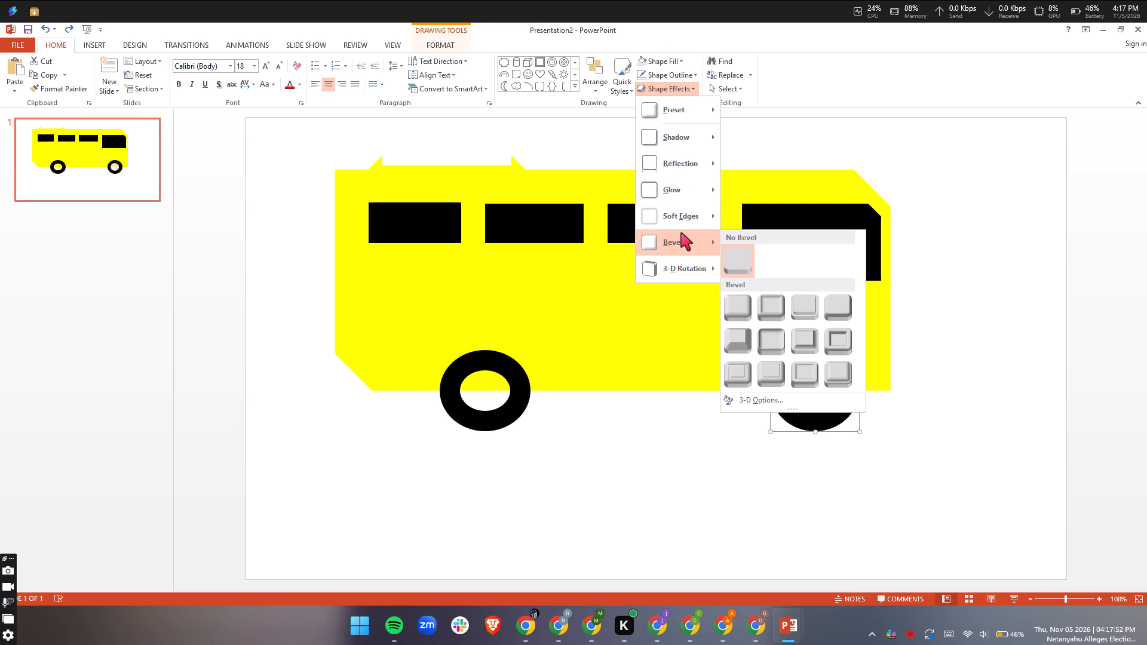
click(681, 233)
click(736, 307)
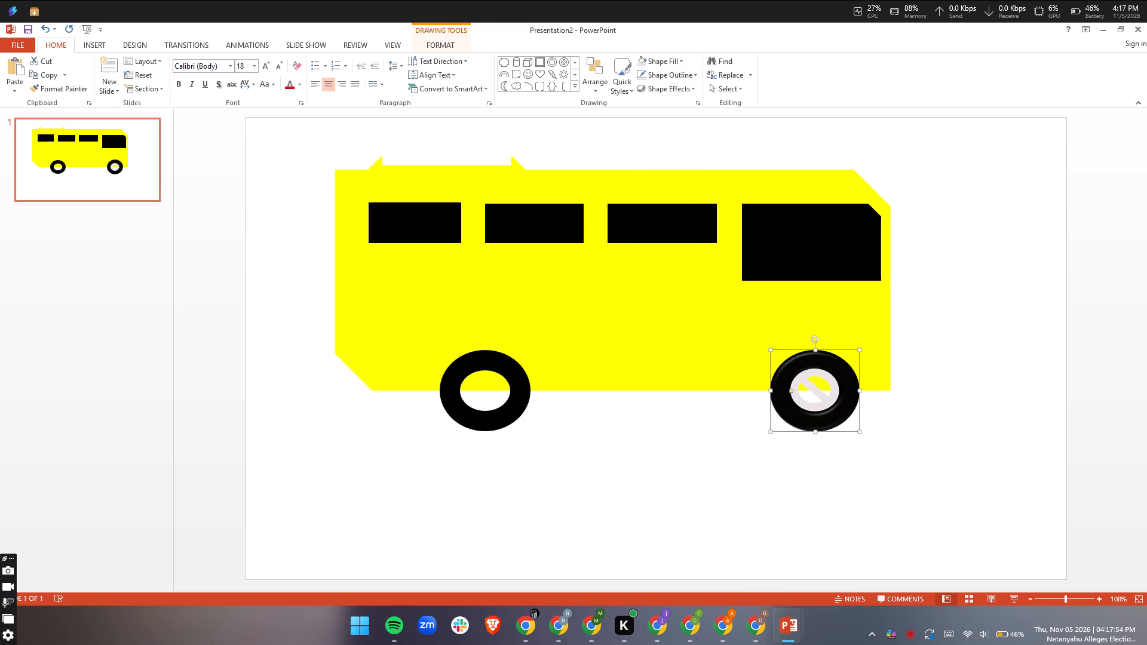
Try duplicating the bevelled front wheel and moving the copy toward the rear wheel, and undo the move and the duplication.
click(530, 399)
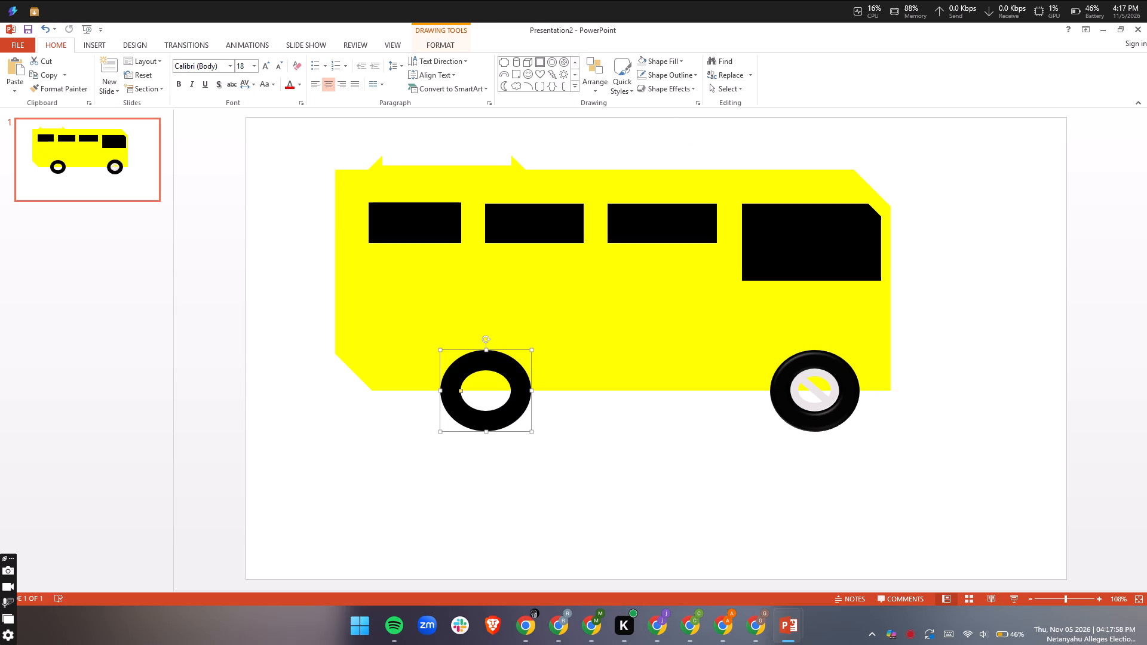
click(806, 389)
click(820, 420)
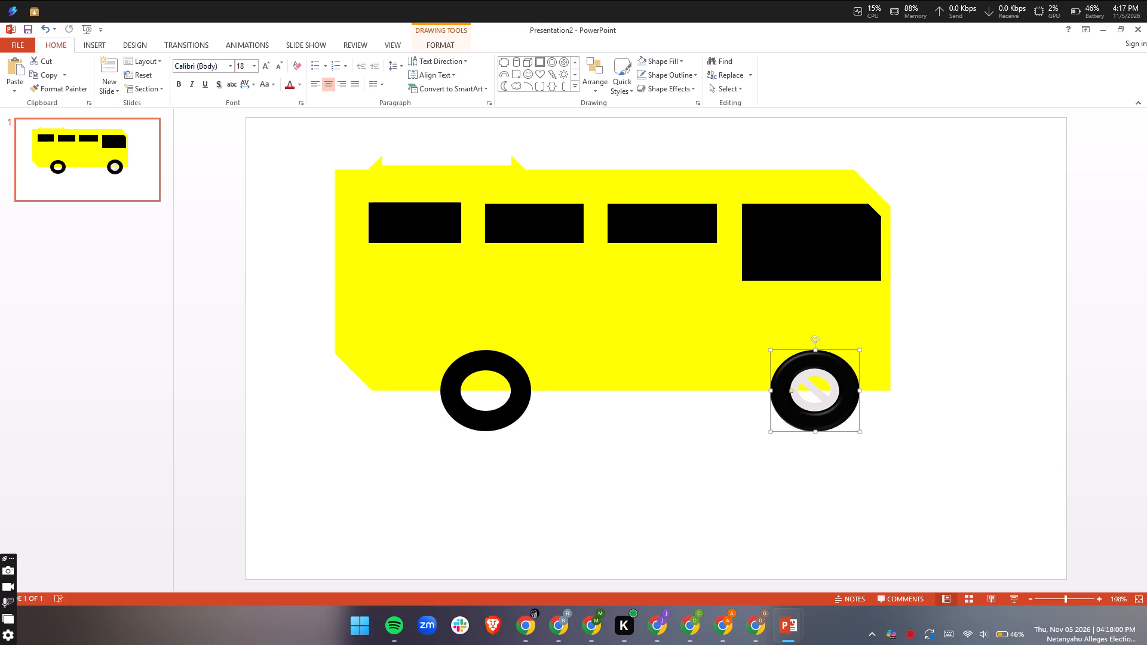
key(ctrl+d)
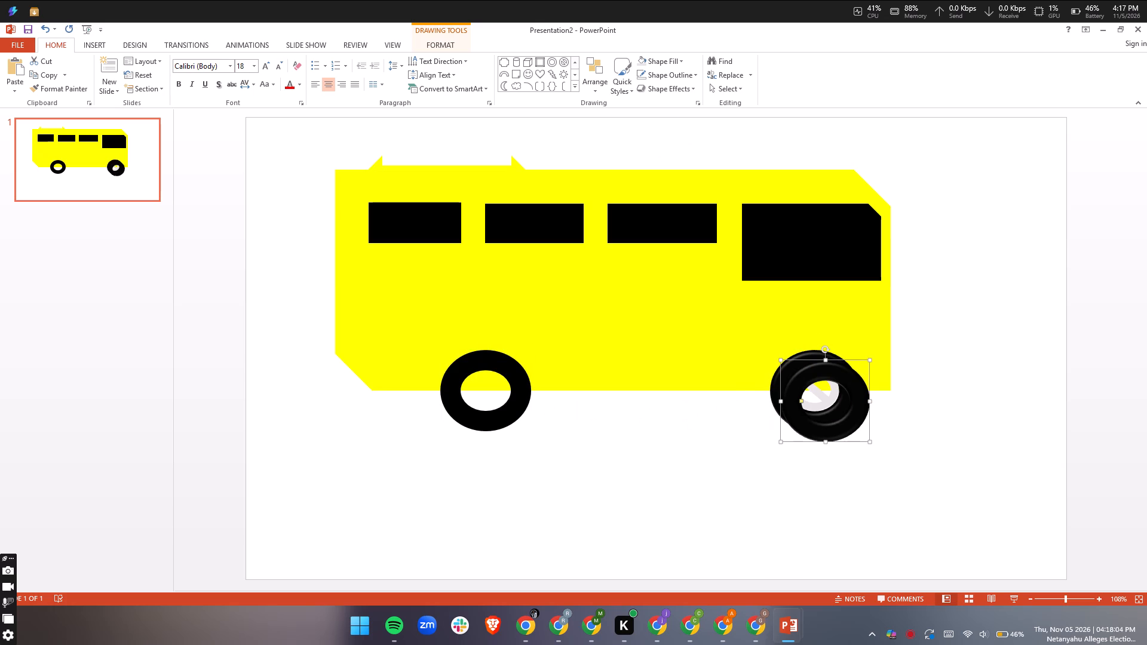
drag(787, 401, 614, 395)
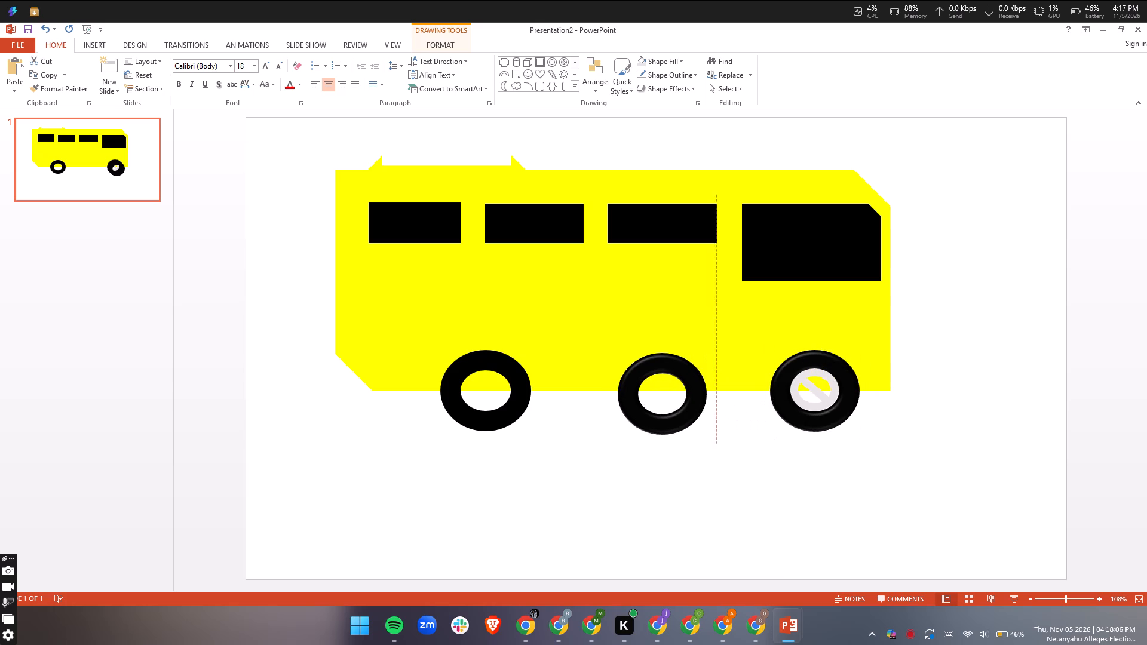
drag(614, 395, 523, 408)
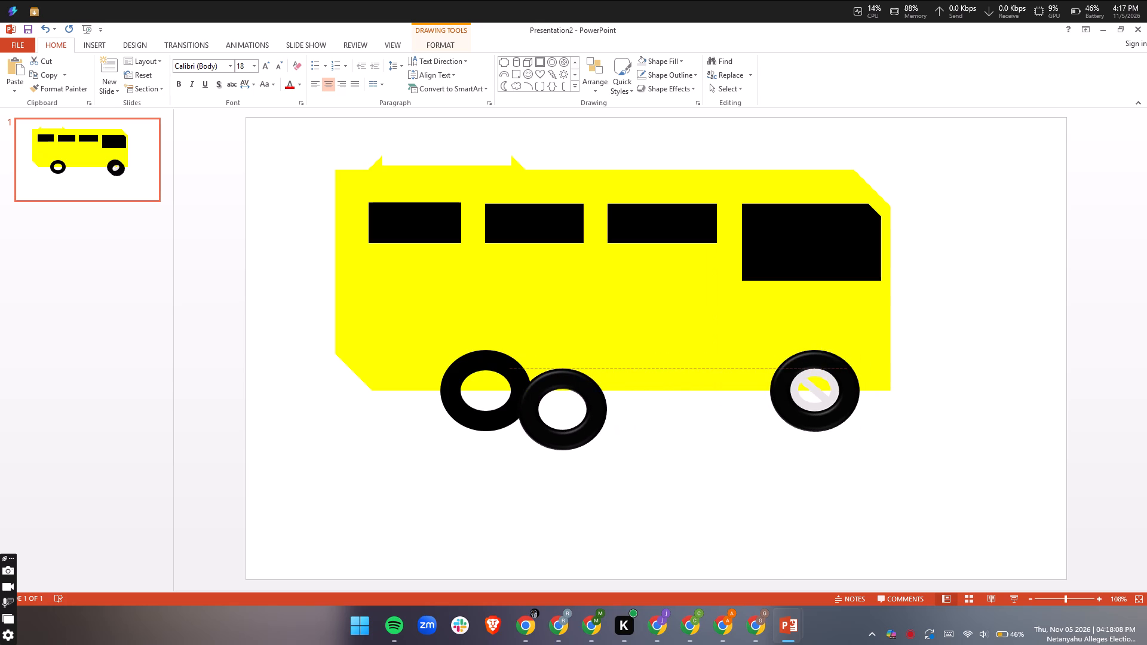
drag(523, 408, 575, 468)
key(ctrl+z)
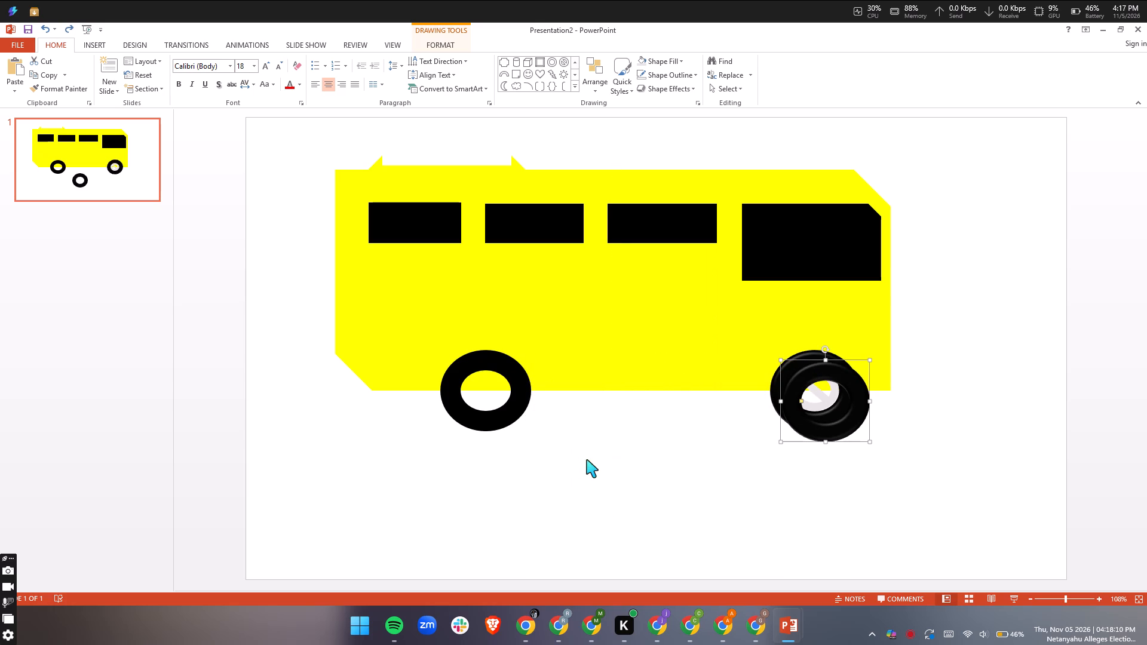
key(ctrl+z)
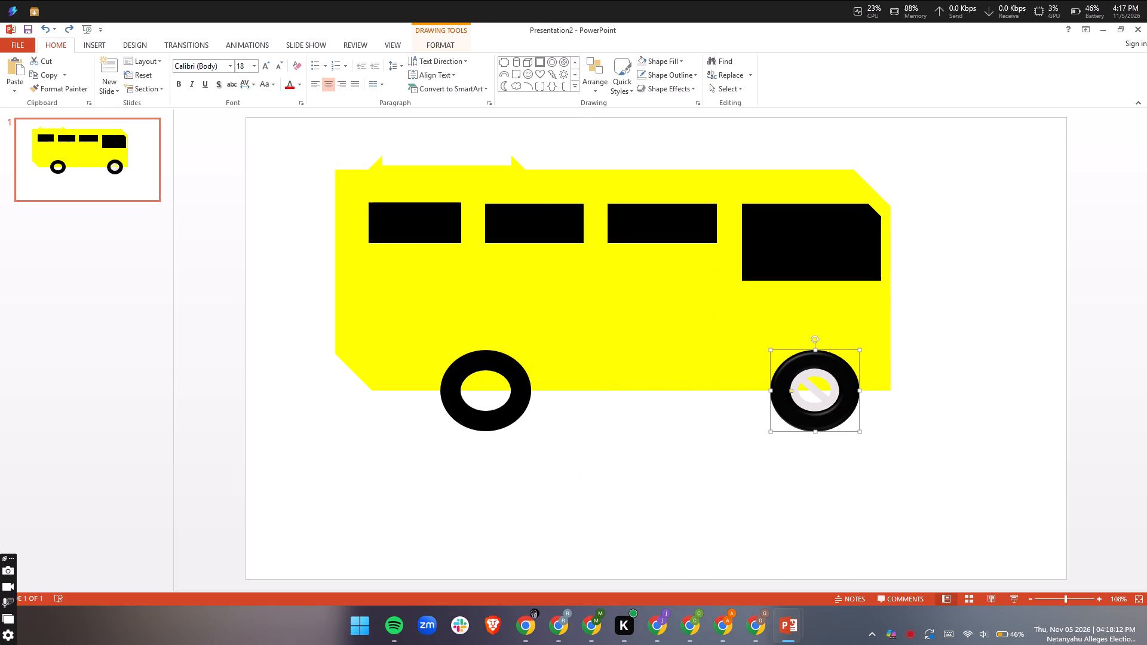
Apply the first bevel preset to the rear wheel's black ring, matching the front wheel, and deselect it.
click(479, 401)
click(485, 394)
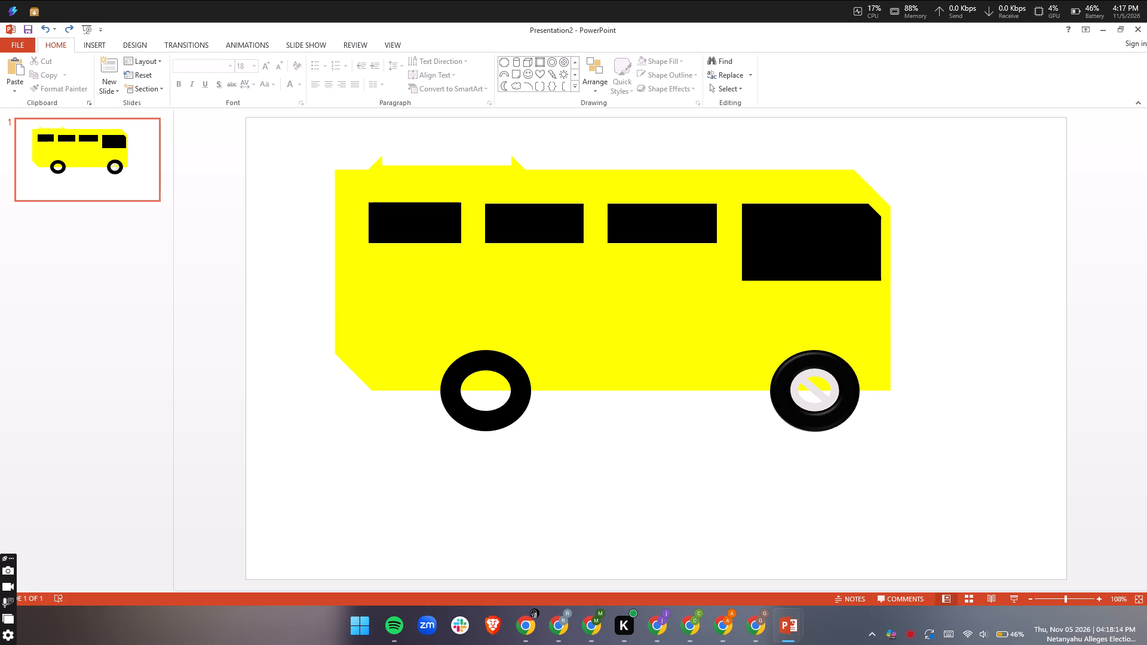
click(486, 370)
click(483, 412)
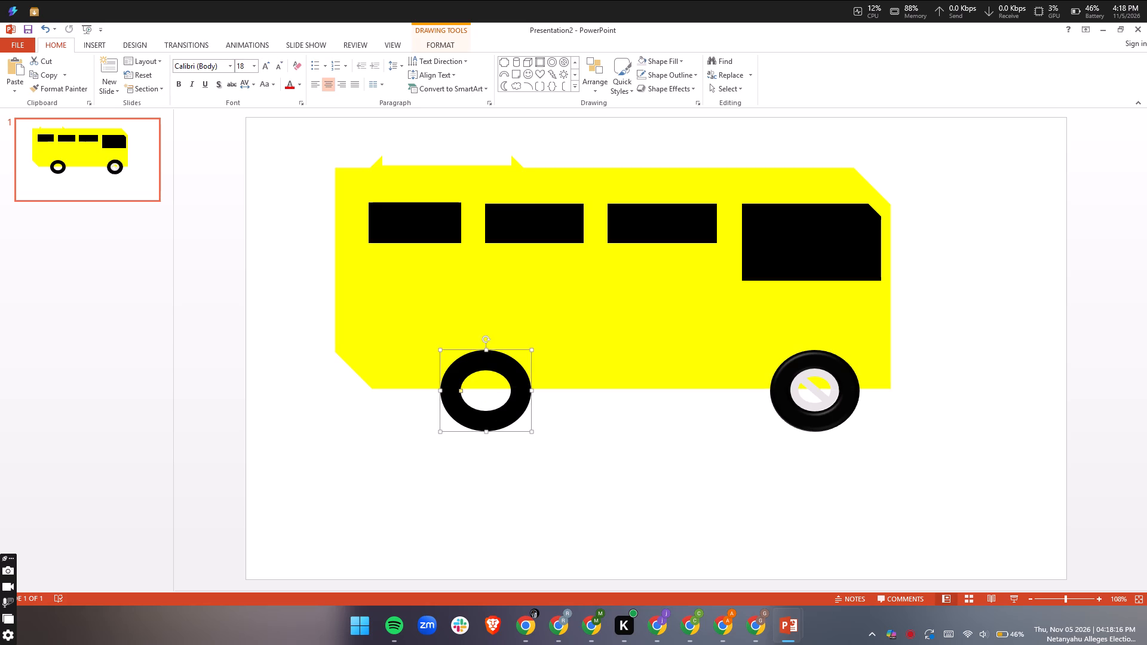
click(688, 91)
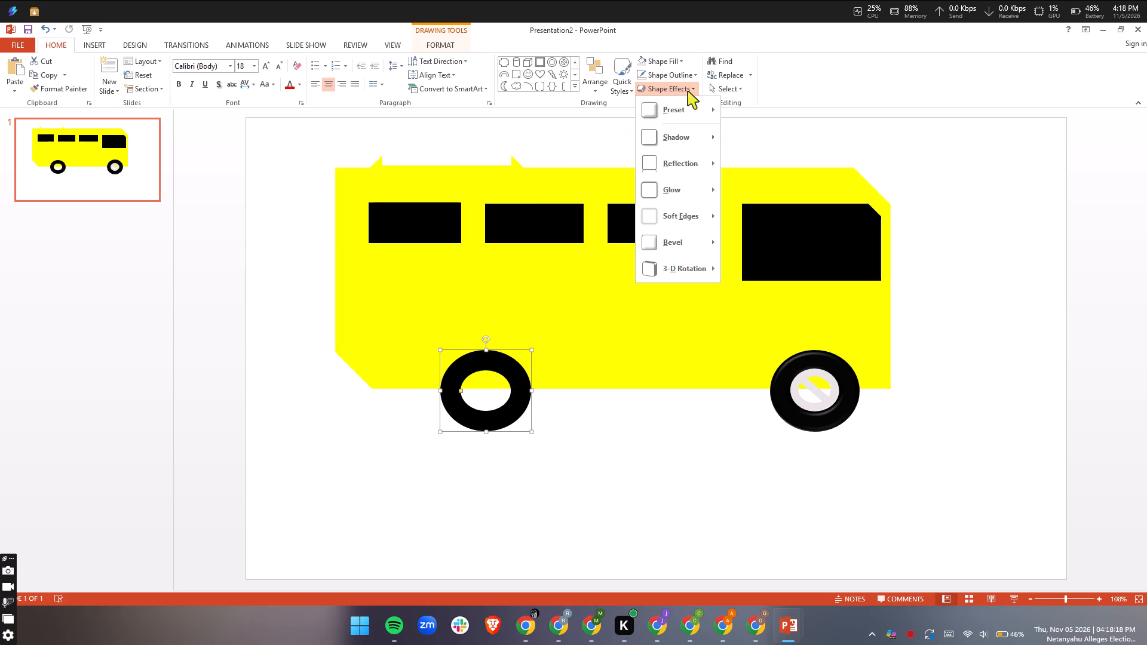
click(661, 242)
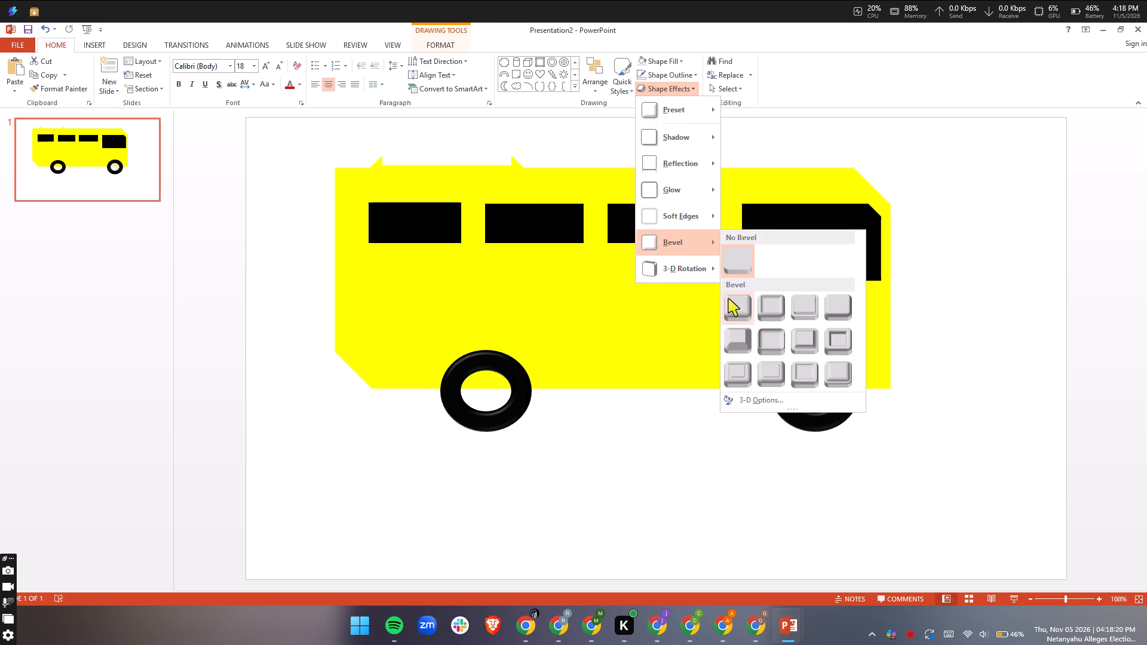
click(731, 302)
click(586, 465)
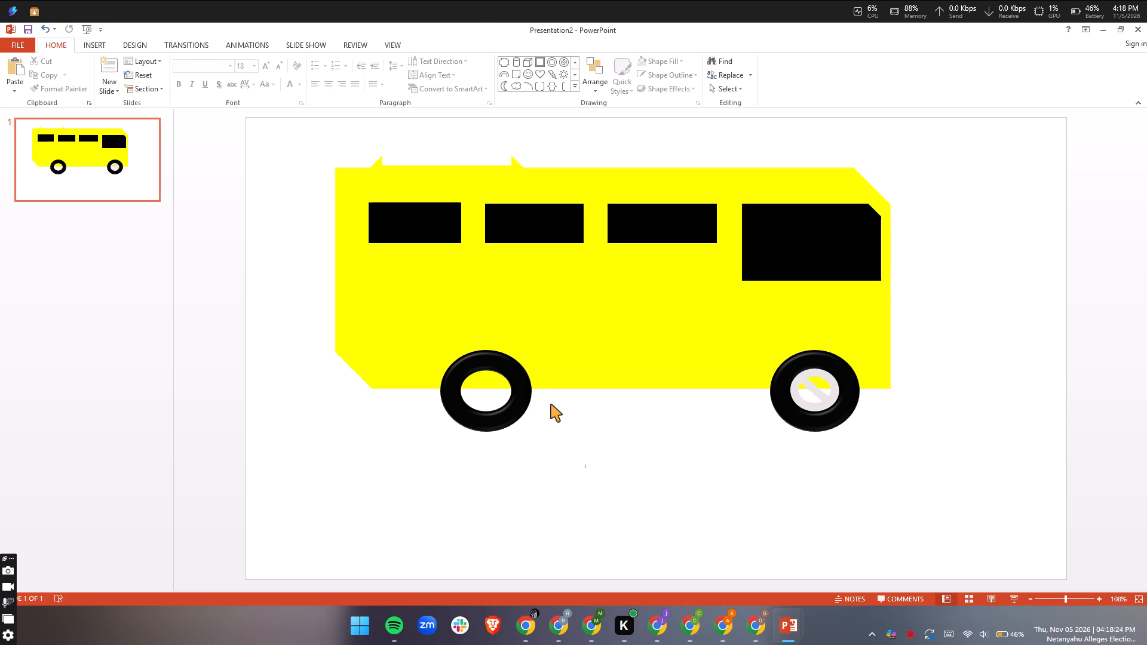
Add the text "GATHUTHI PRI. SCHOOL" inside the yellow bus body shape.
click(489, 301)
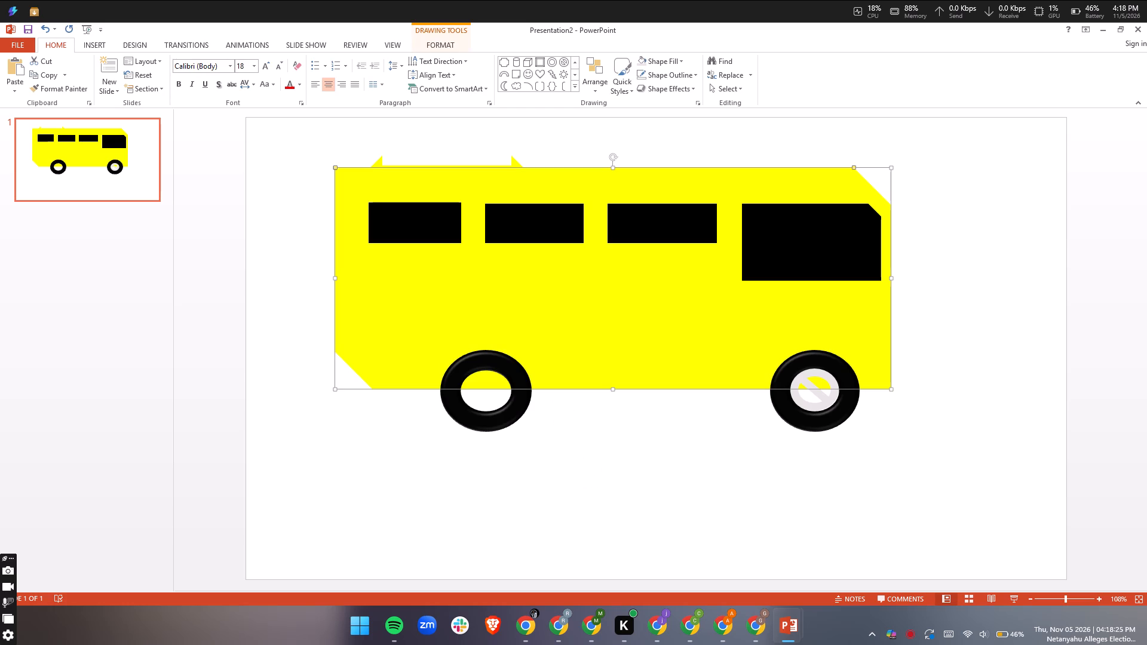
click(451, 278)
text(GATH)
text(UTHI PRI)
text(. SCHOOL)
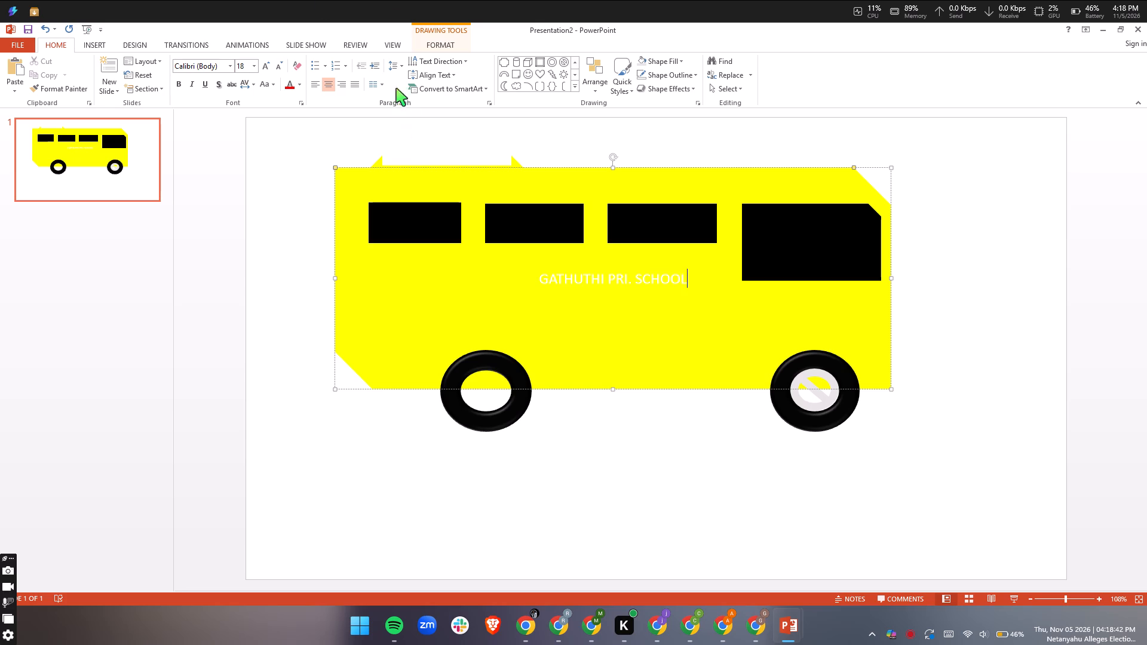
Make the whole school name on the bus body bold and give it a text shadow.
key(ctrl+a)
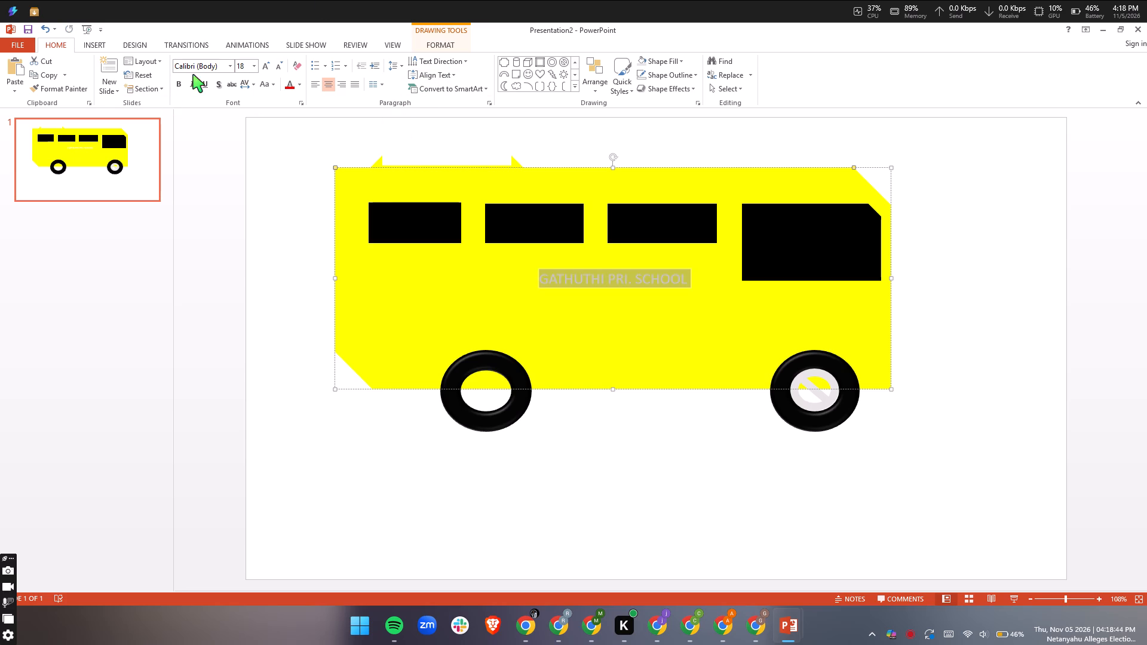
click(176, 85)
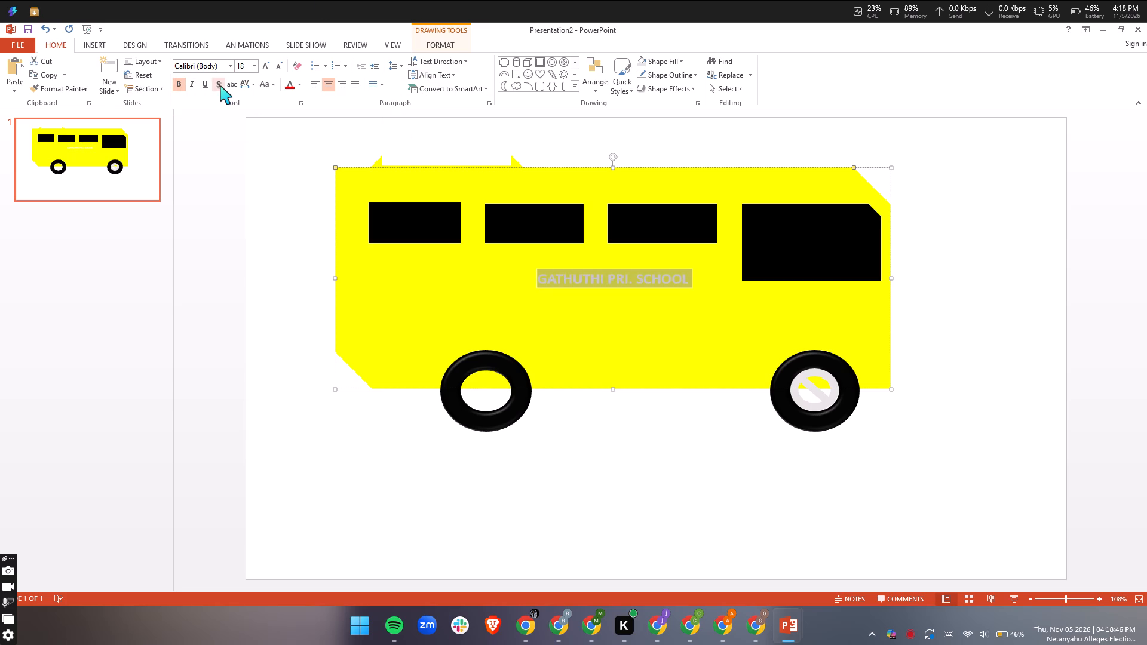
click(219, 85)
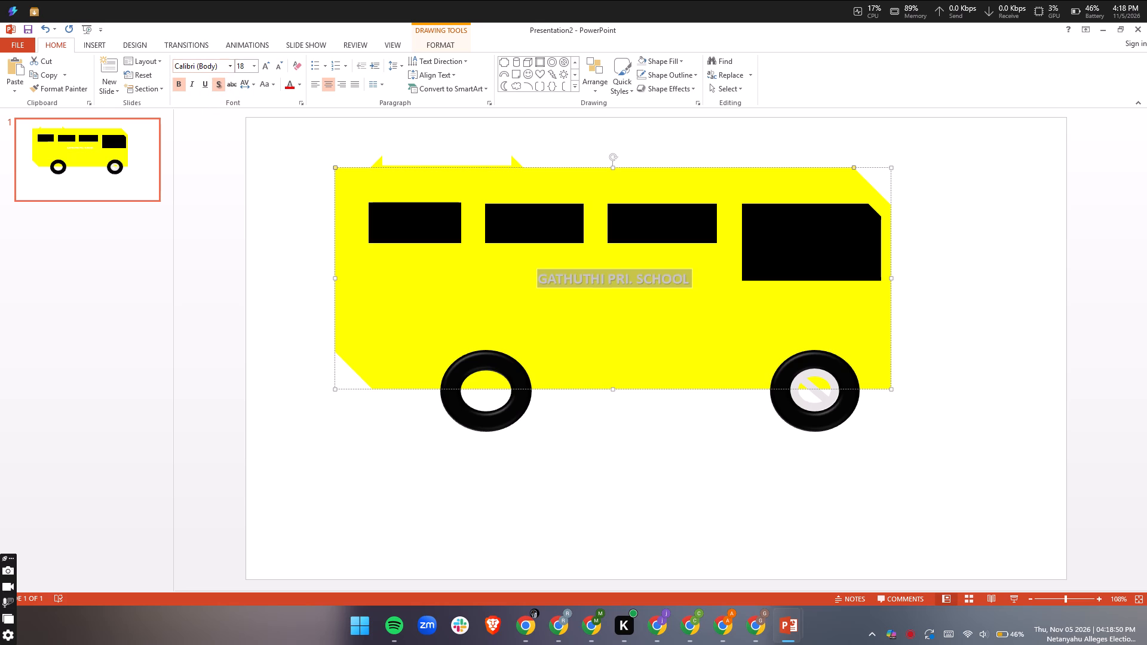
Examine the available fonts and how they look on the selected school name.
click(228, 64)
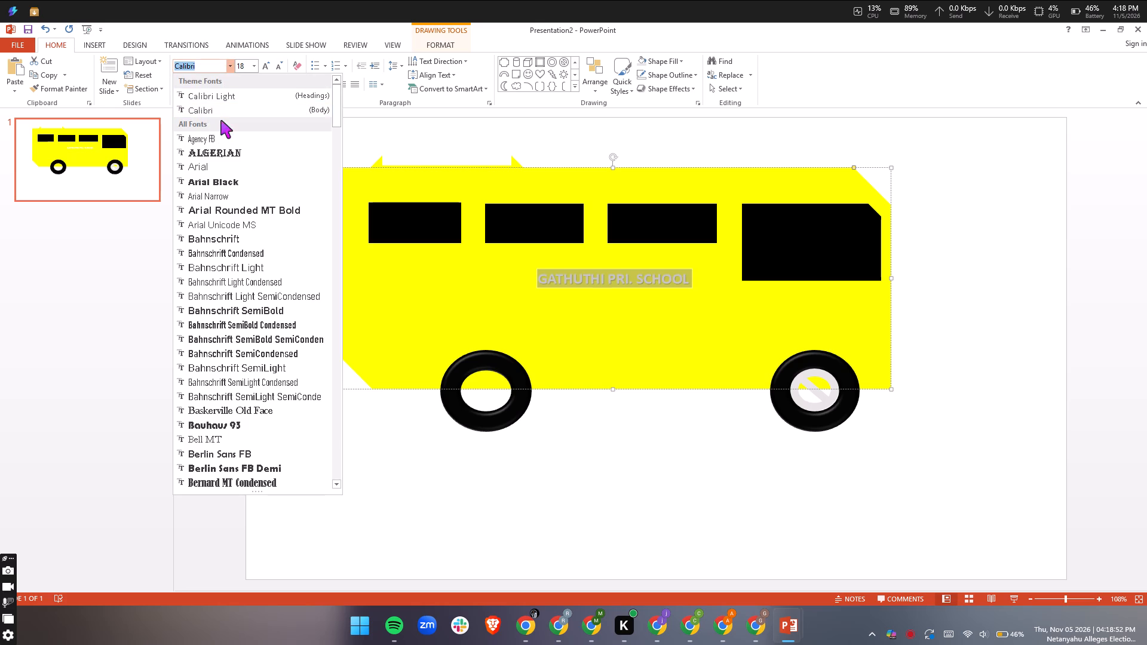
scroll(296, 360, down, 2)
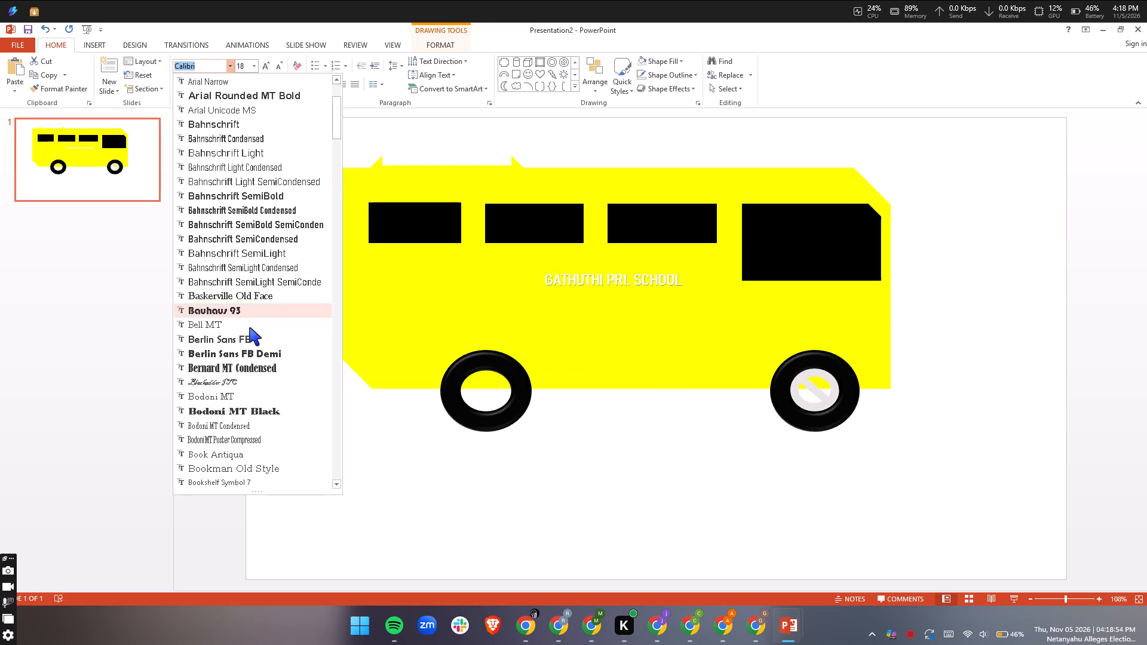
scroll(248, 327, down, 13)
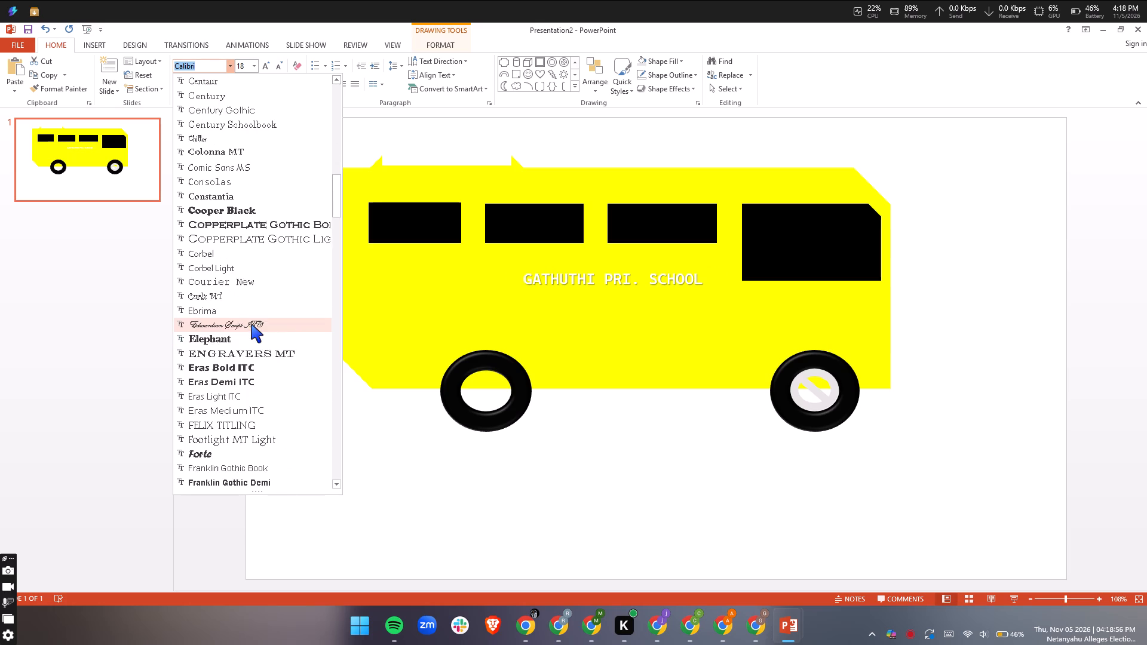
scroll(254, 325, down, 16)
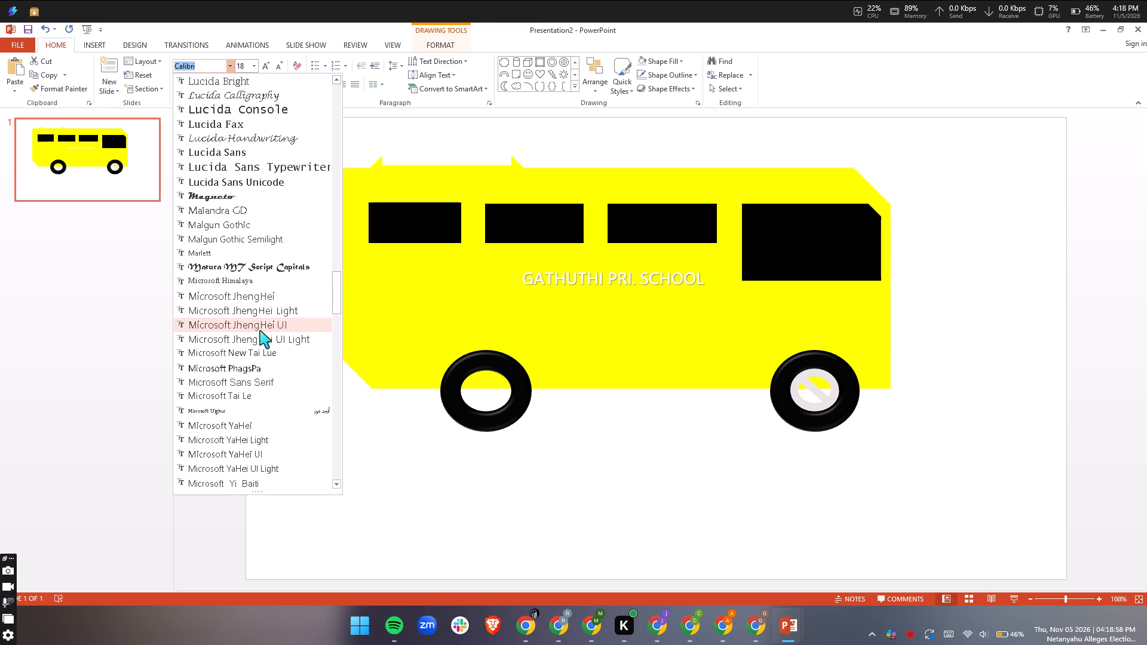
scroll(260, 331, down, 4)
scroll(262, 325, up, 3)
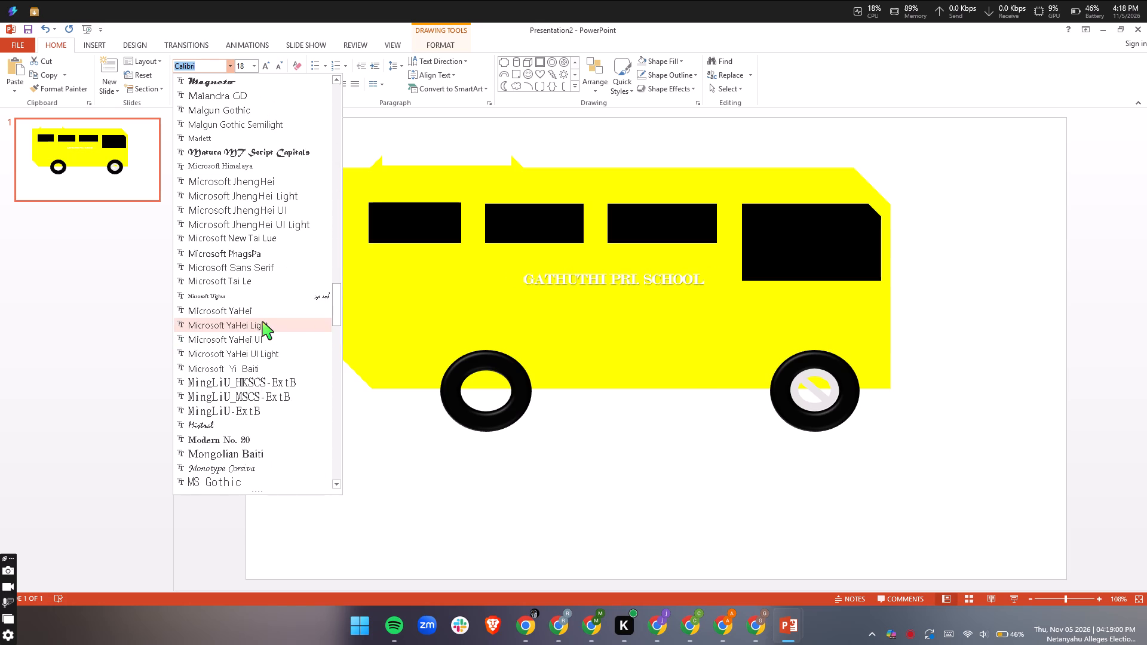
scroll(263, 321, down, 3)
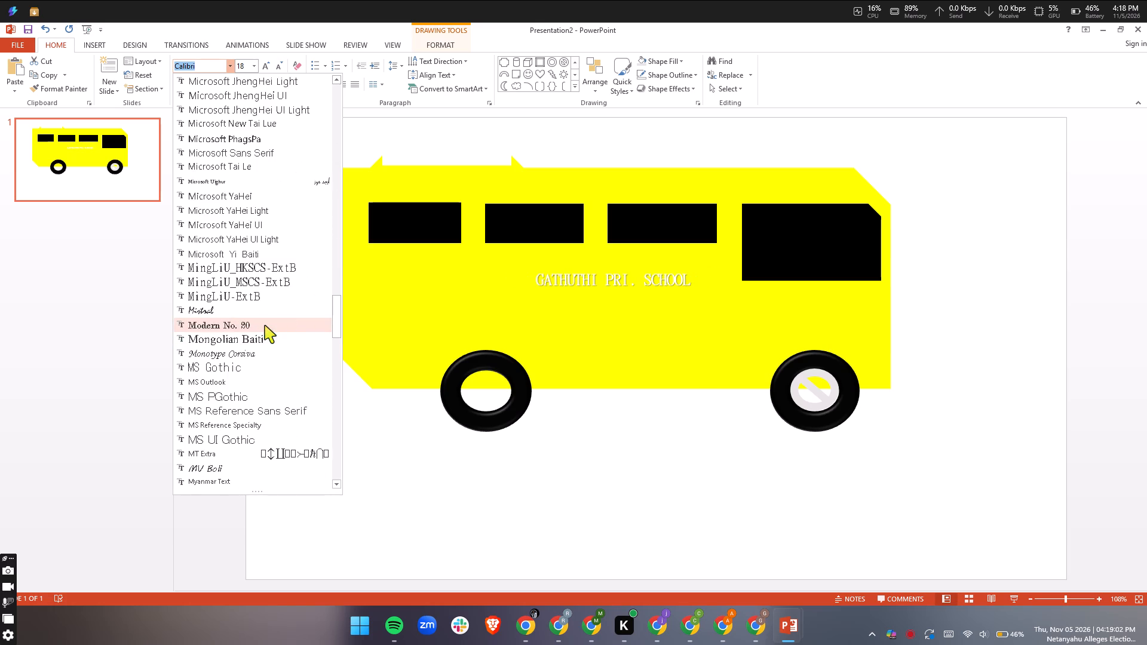
scroll(265, 325, down, 3)
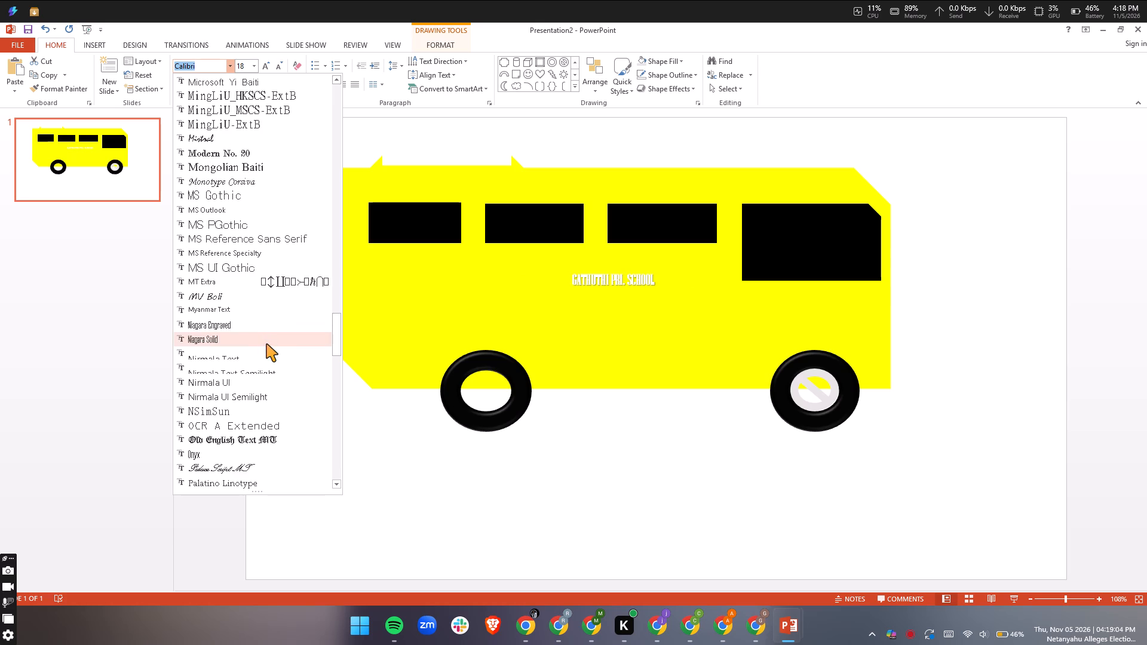
scroll(246, 282, down, 2)
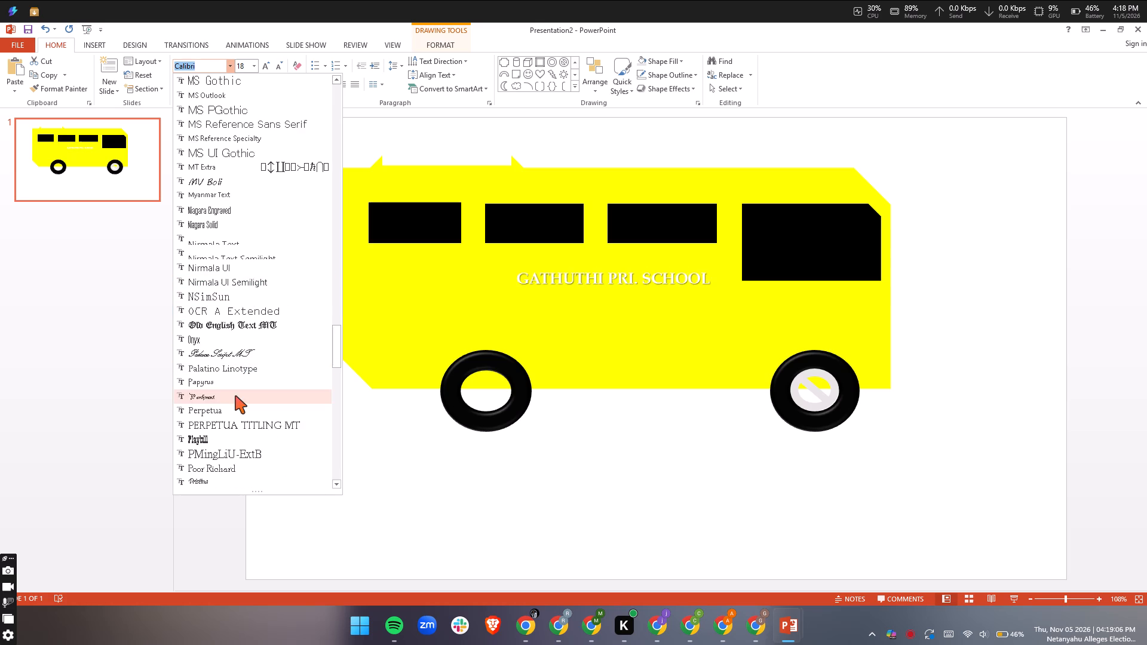
scroll(232, 396, down, 1)
scroll(242, 367, up, 5)
scroll(239, 231, up, 11)
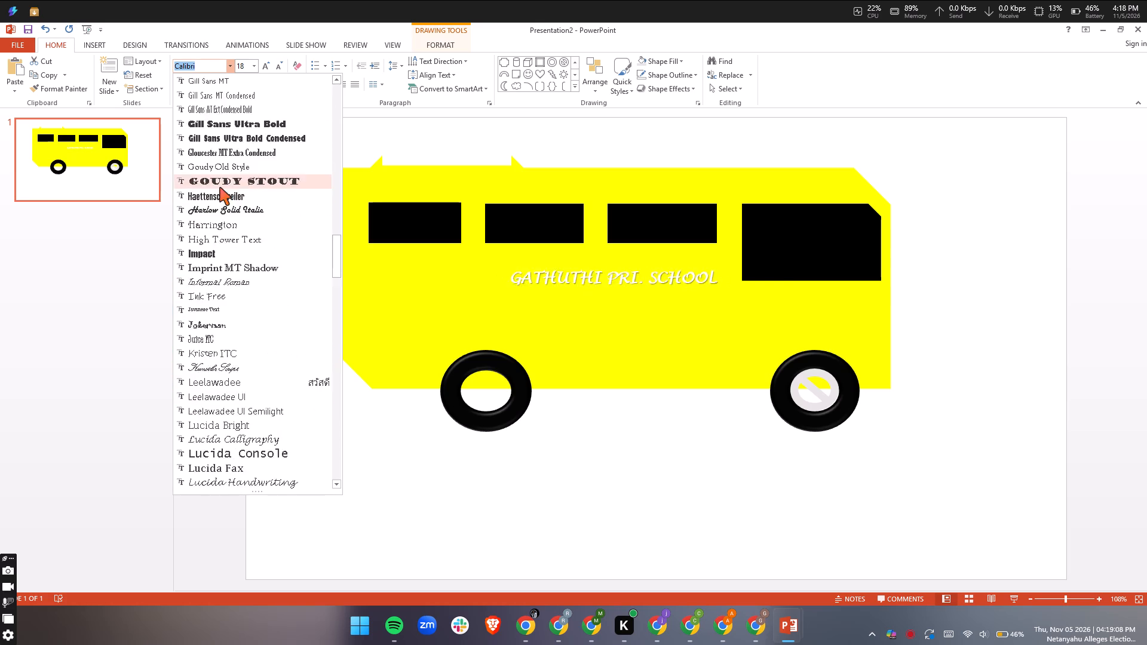
scroll(225, 199, up, 6)
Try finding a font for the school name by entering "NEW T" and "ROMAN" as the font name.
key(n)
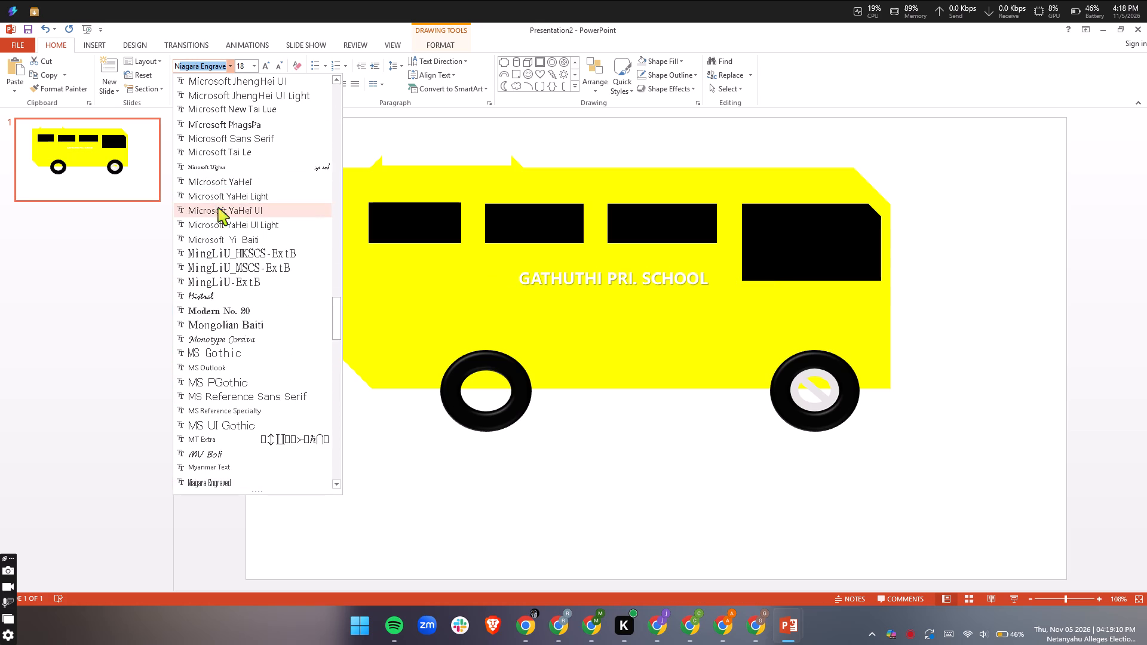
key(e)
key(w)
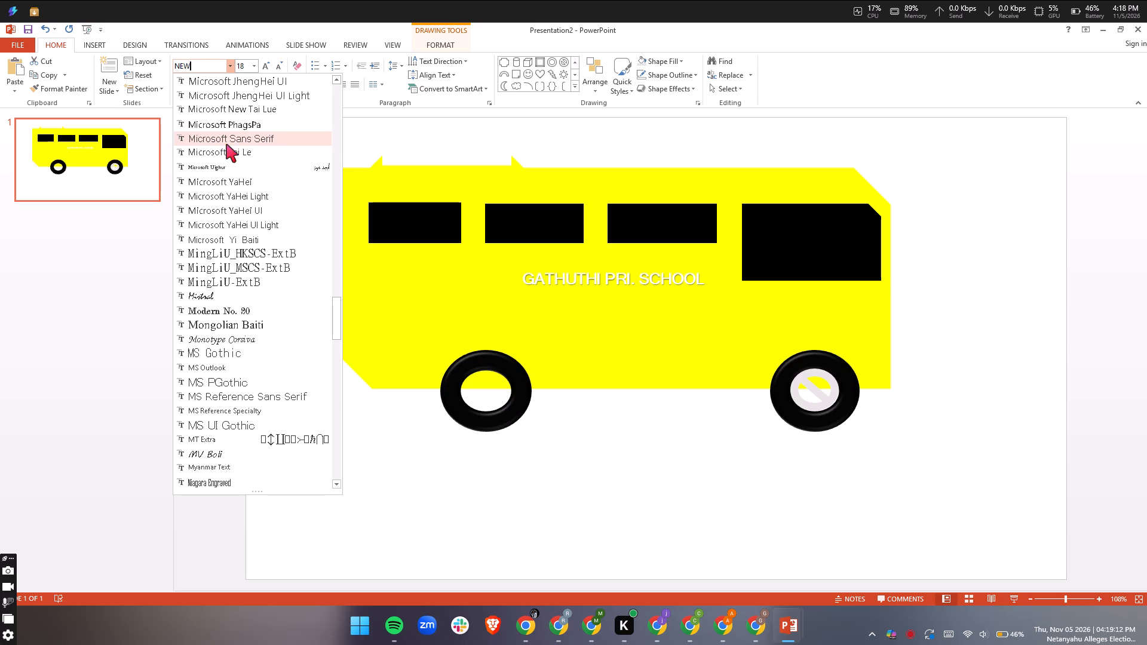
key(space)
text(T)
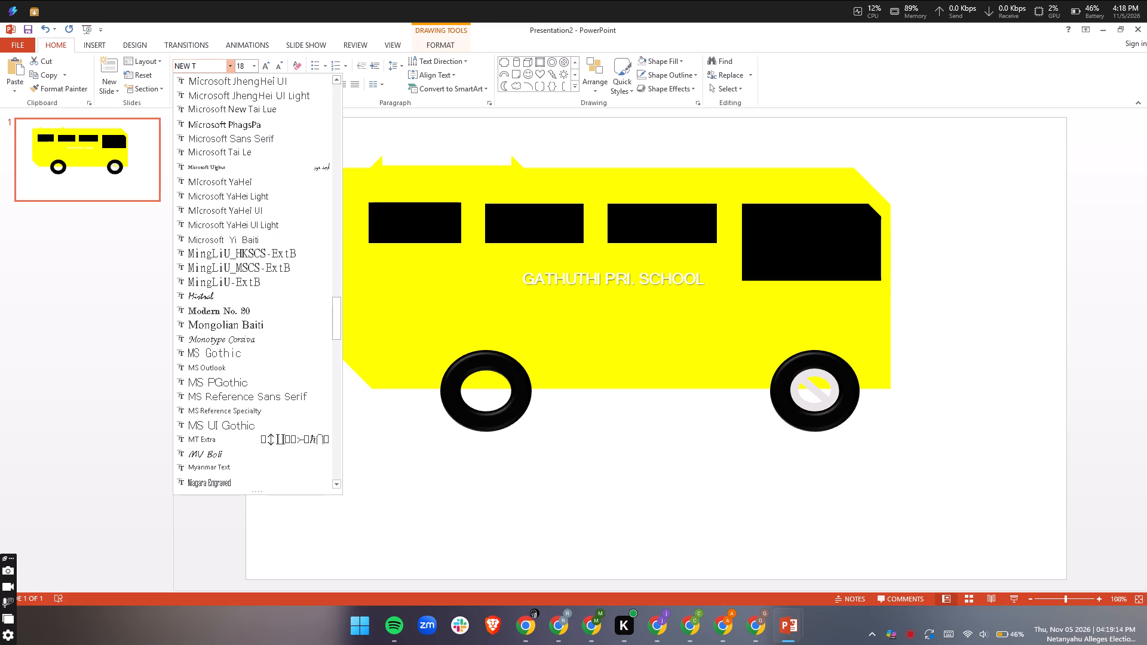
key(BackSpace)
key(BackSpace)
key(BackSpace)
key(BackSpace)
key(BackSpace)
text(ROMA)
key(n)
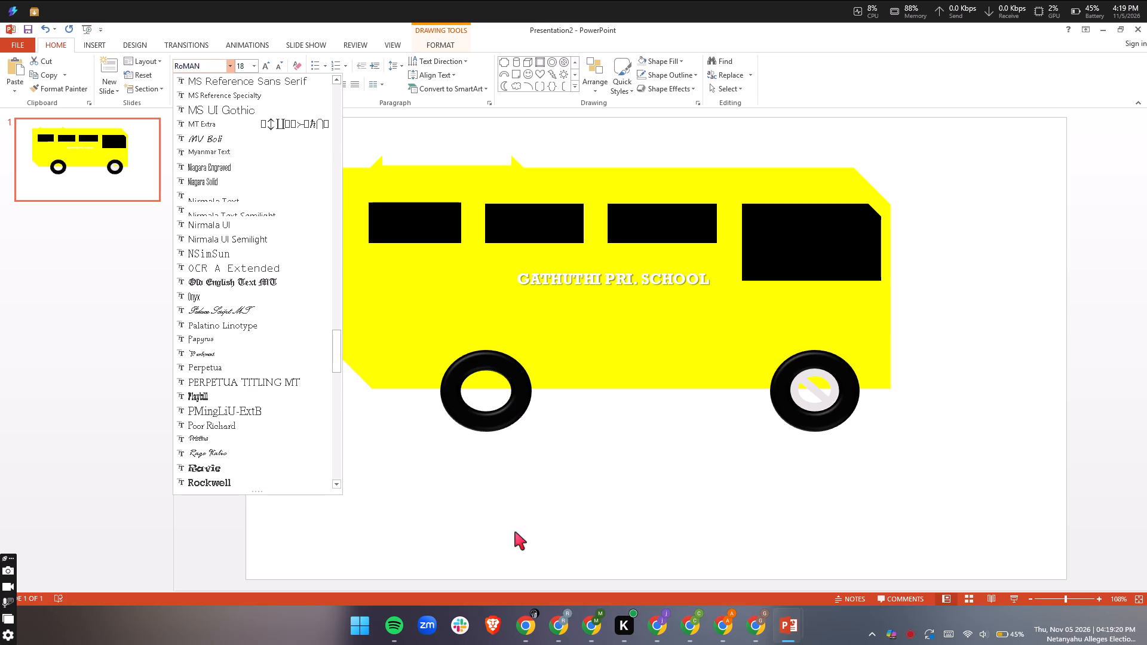
Set the font of the school name to Arial Black.
scroll(312, 369, up, 20)
scroll(312, 369, up, 12)
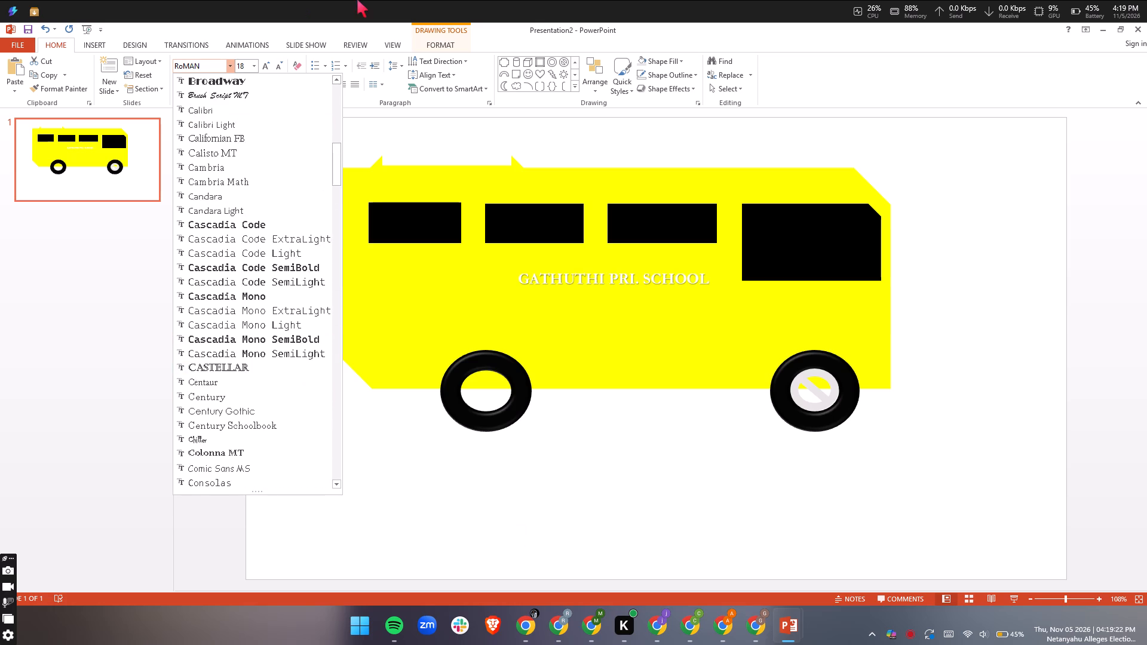
scroll(357, 0, up, 2)
scroll(264, 148, up, 20)
scroll(264, 148, up, 2)
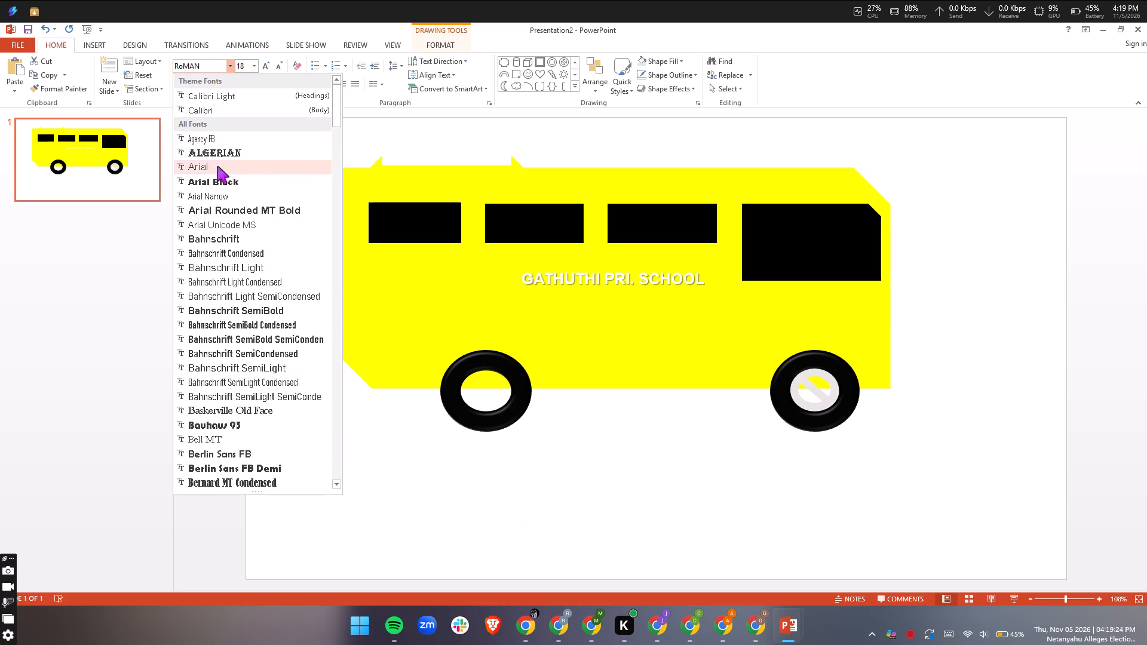
click(247, 186)
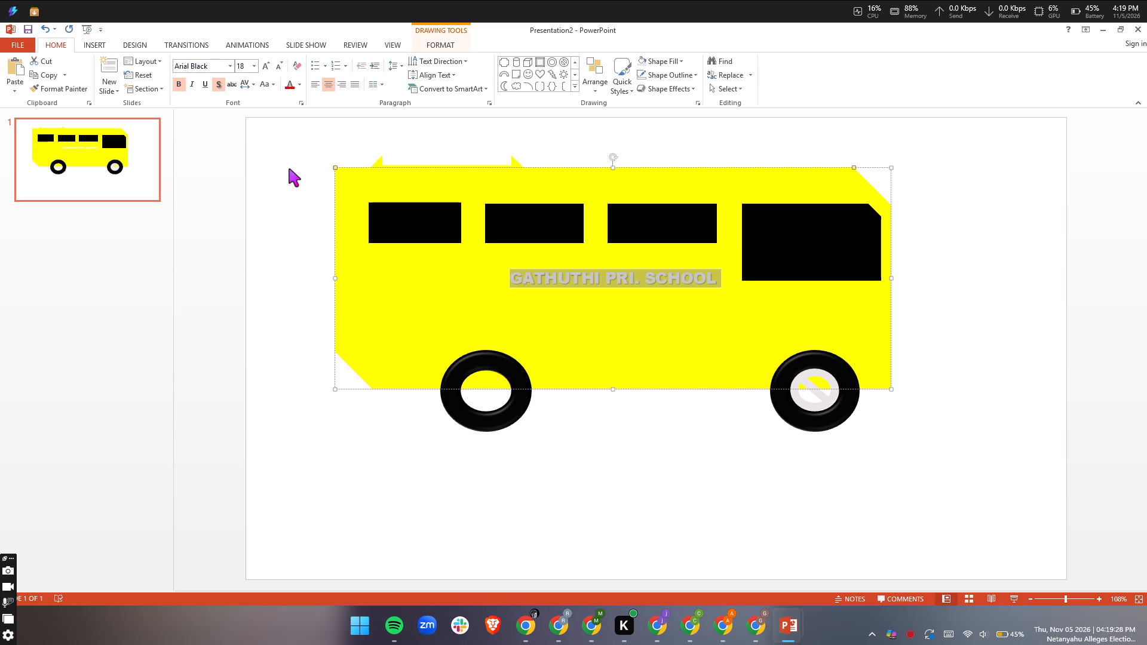
Remove the text shadow from the school name and colour the lettering black.
click(220, 82)
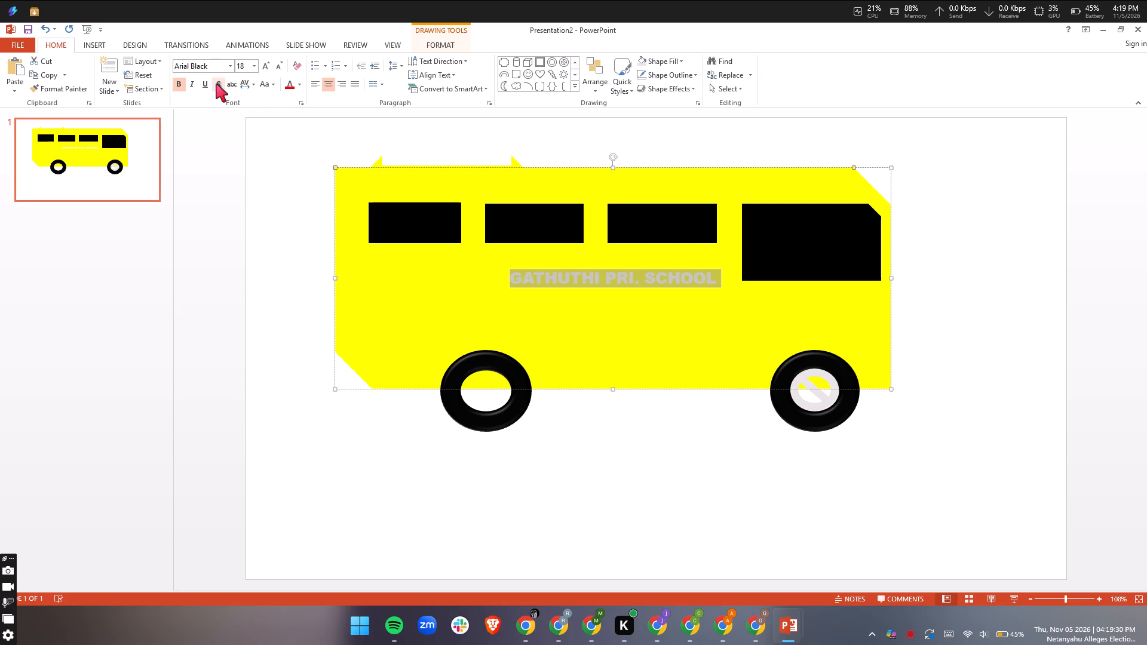
double_click(216, 84)
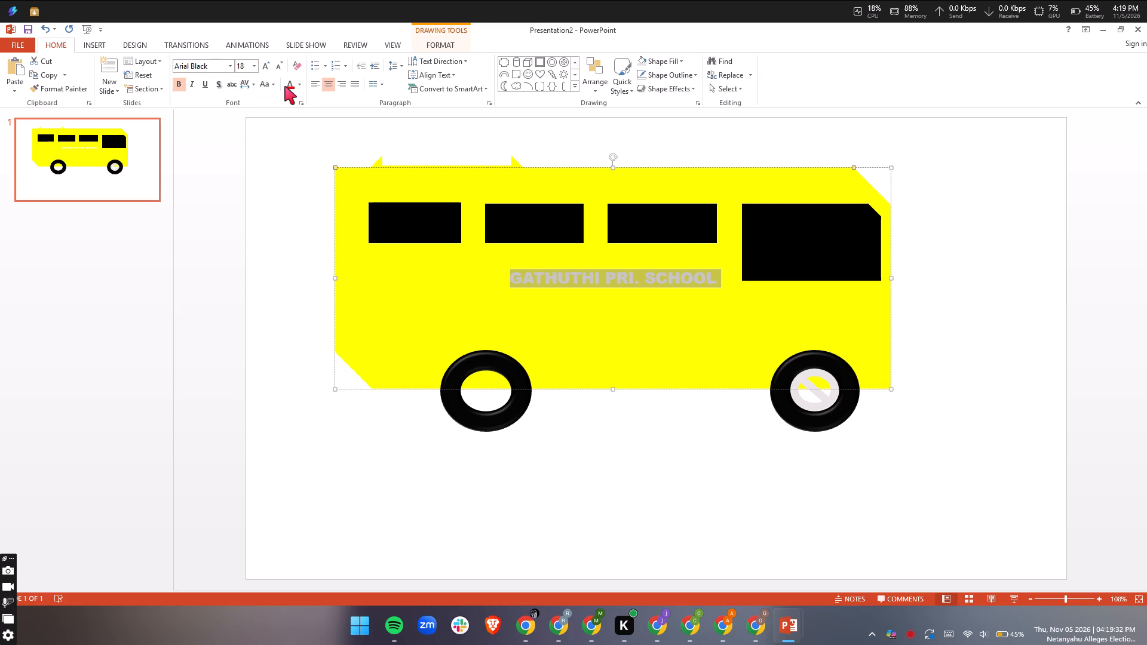
click(299, 89)
click(302, 114)
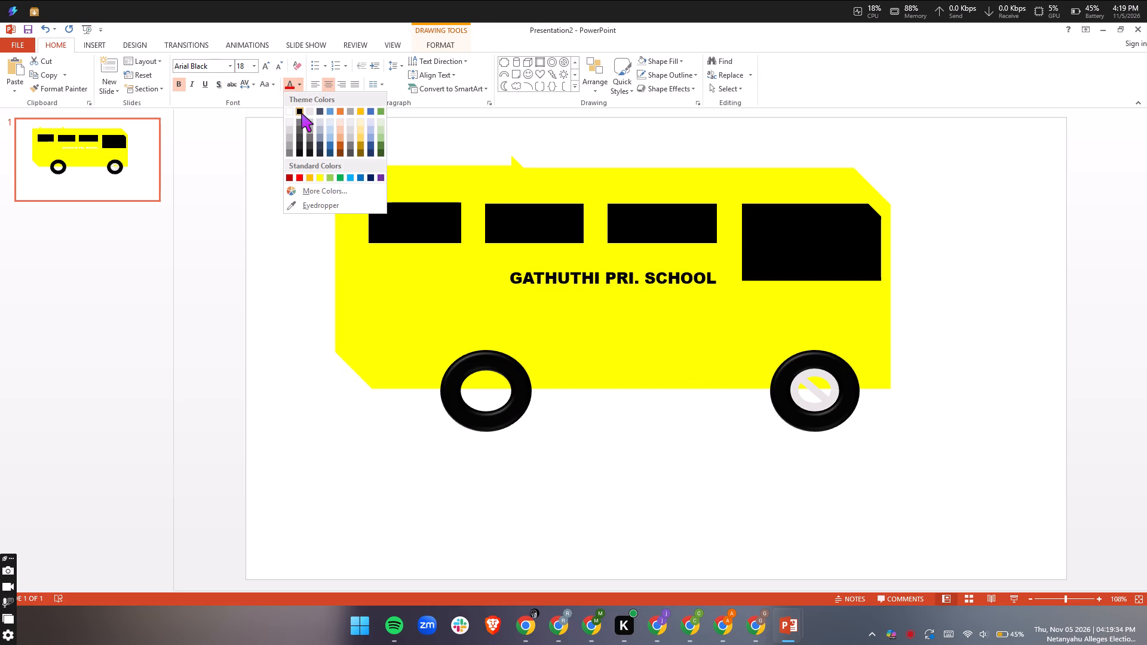
click(535, 306)
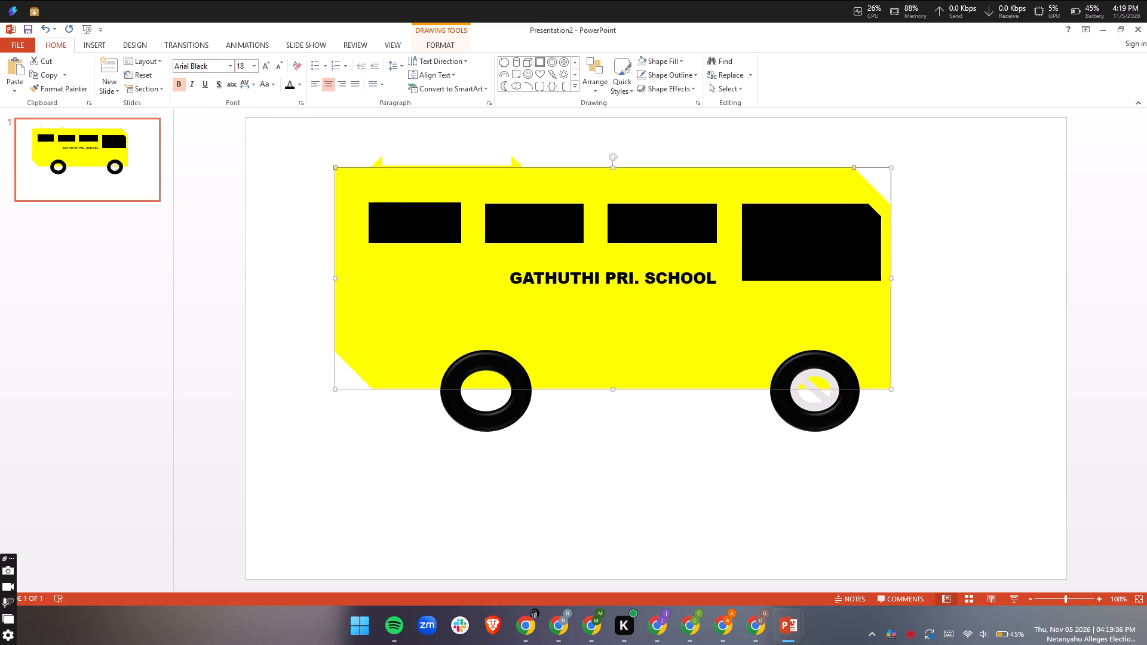
Left-align the whole school name within the yellow bus body.
click(590, 276)
triple_click(587, 273)
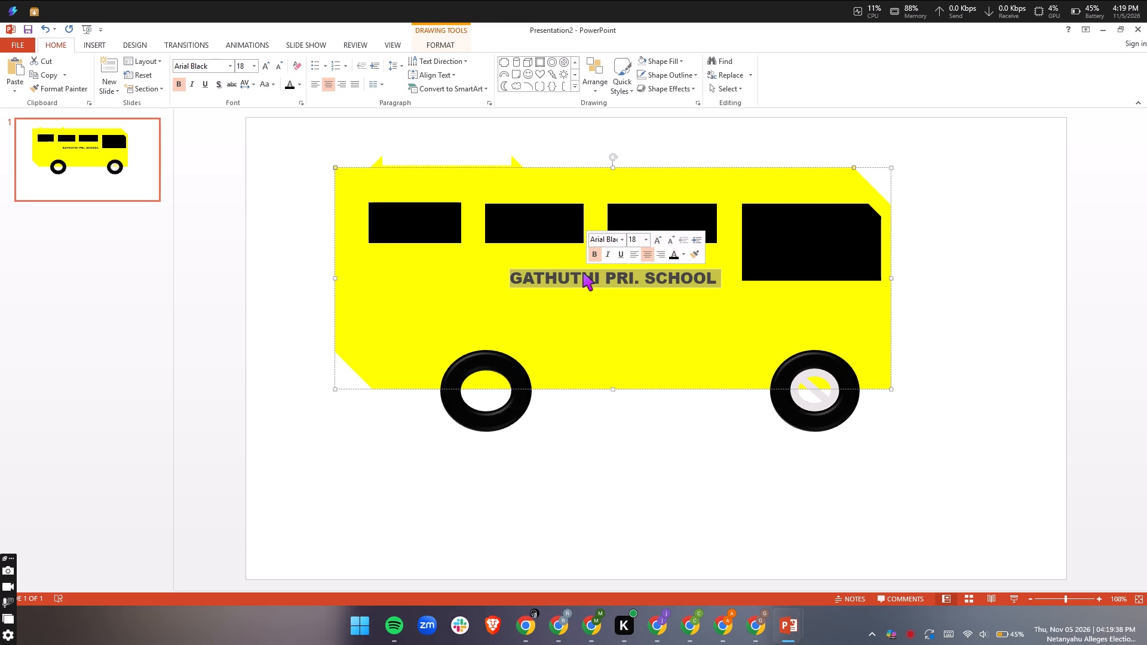
click(633, 256)
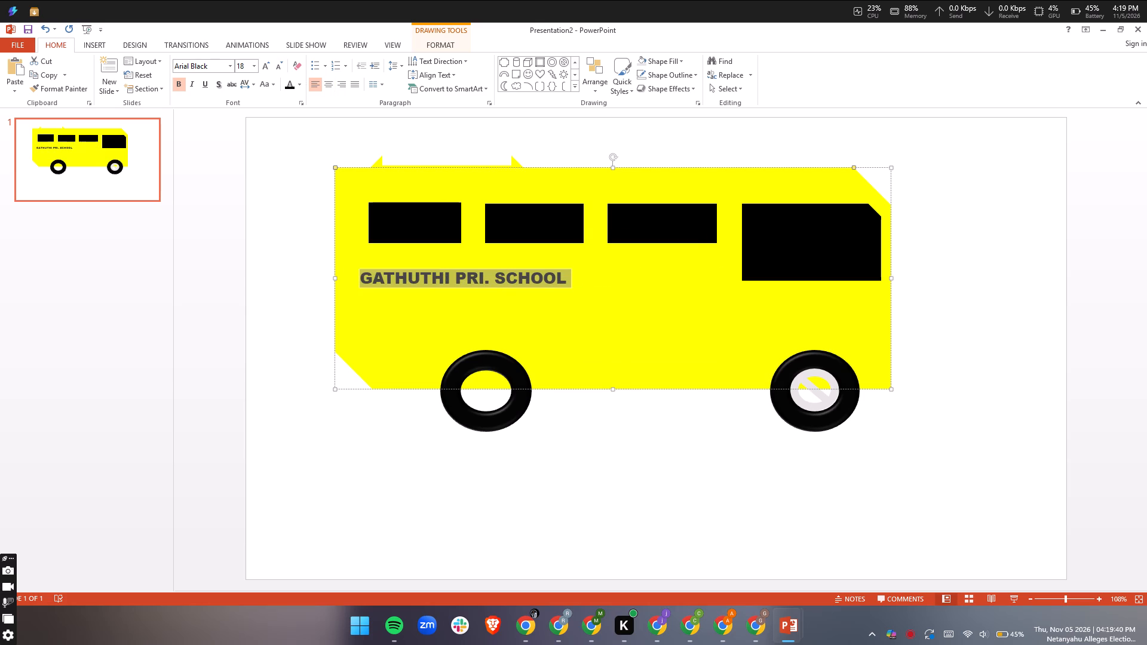
click(559, 327)
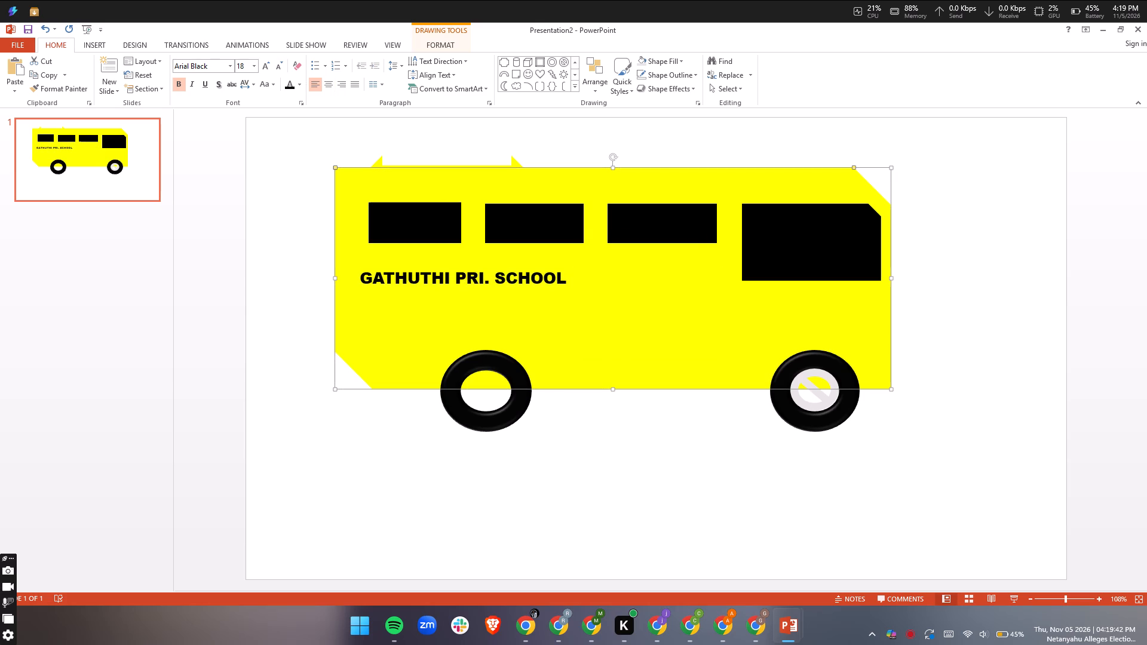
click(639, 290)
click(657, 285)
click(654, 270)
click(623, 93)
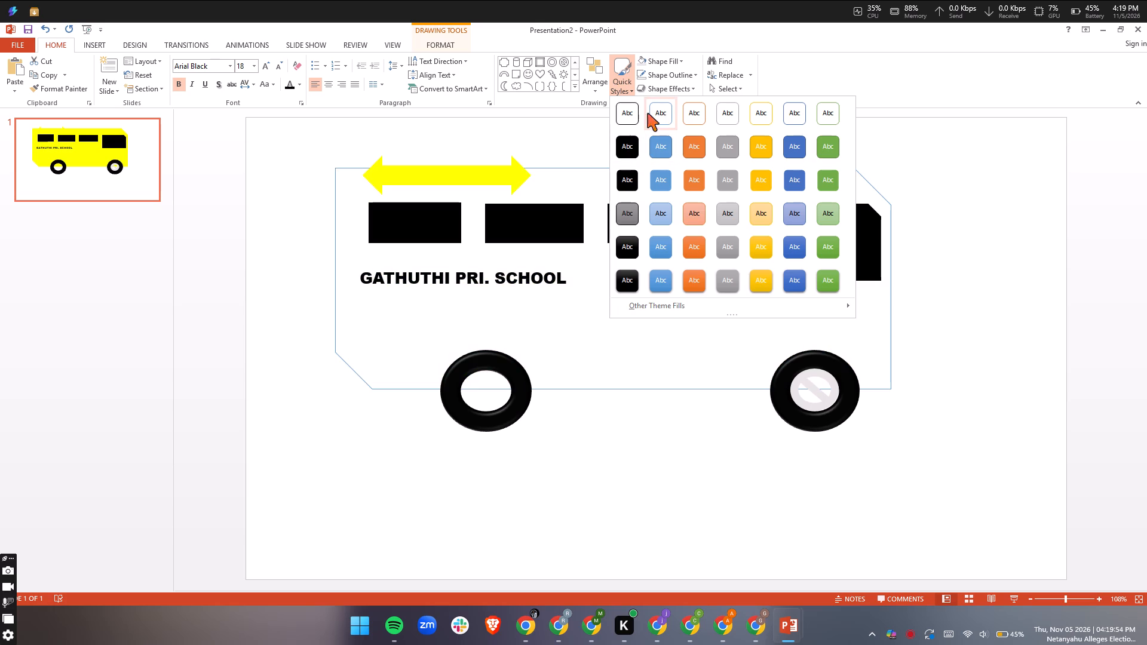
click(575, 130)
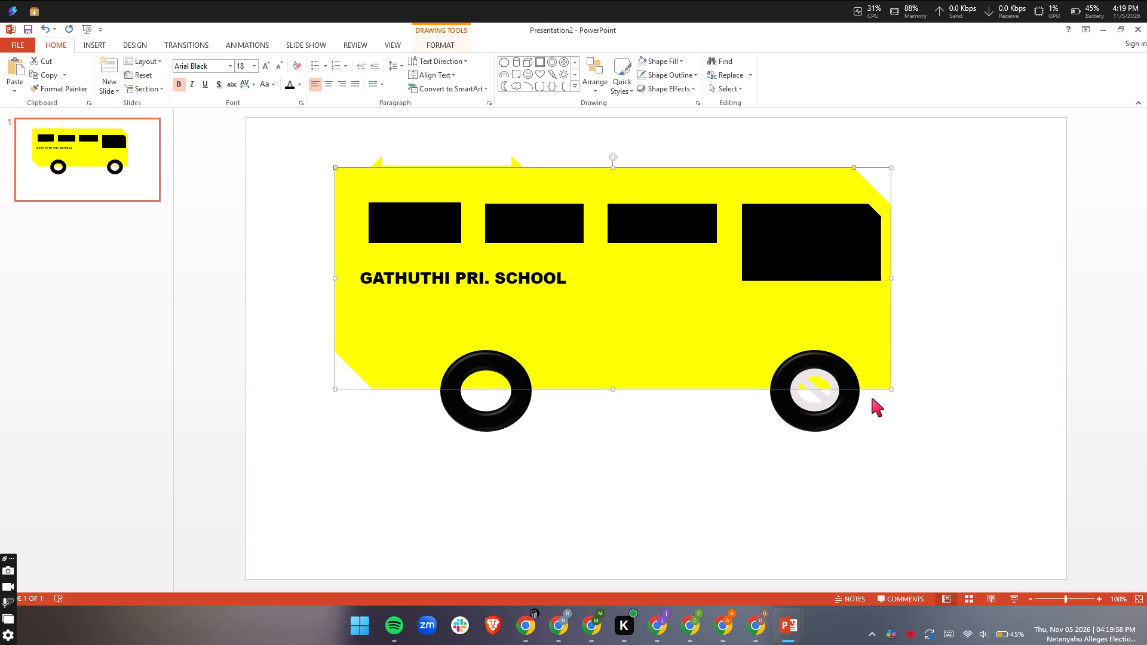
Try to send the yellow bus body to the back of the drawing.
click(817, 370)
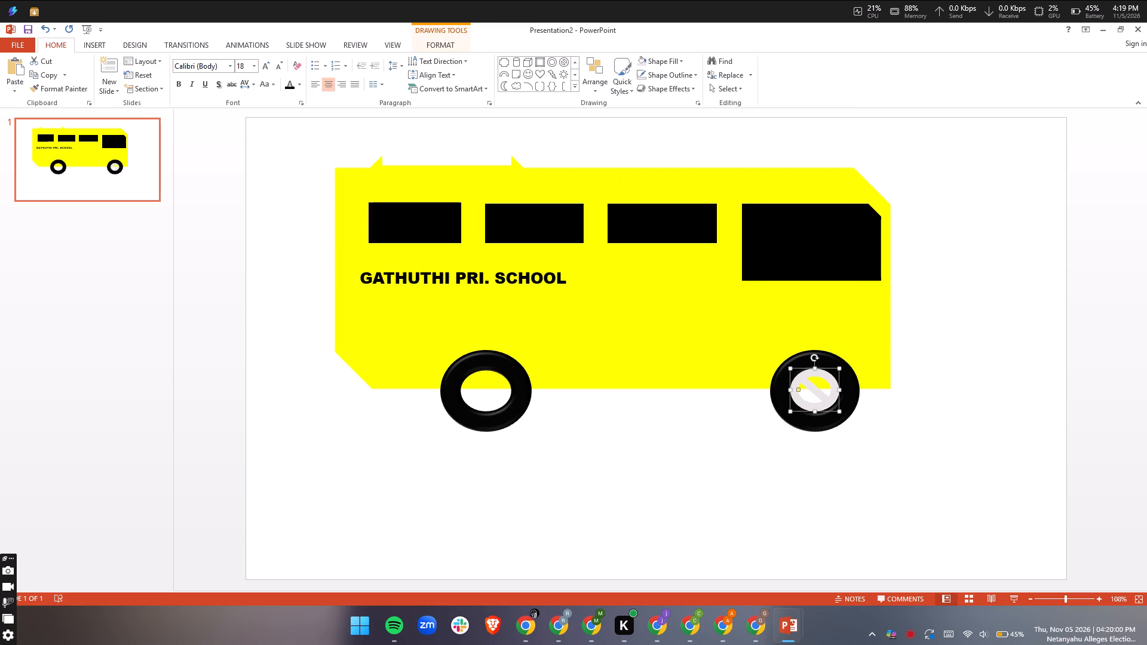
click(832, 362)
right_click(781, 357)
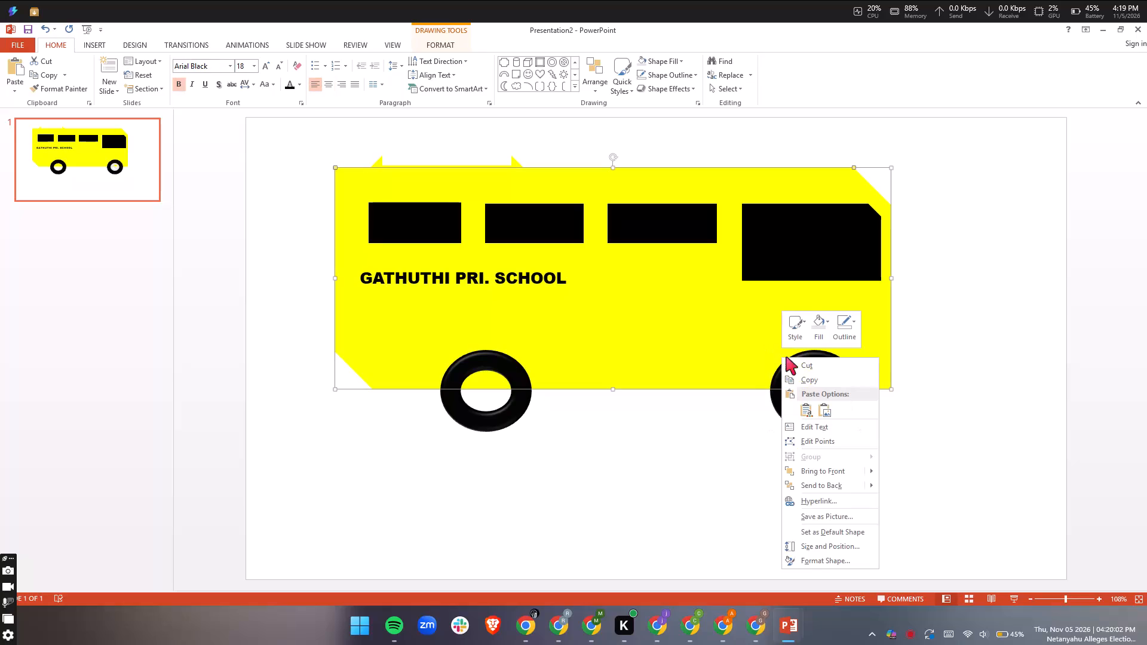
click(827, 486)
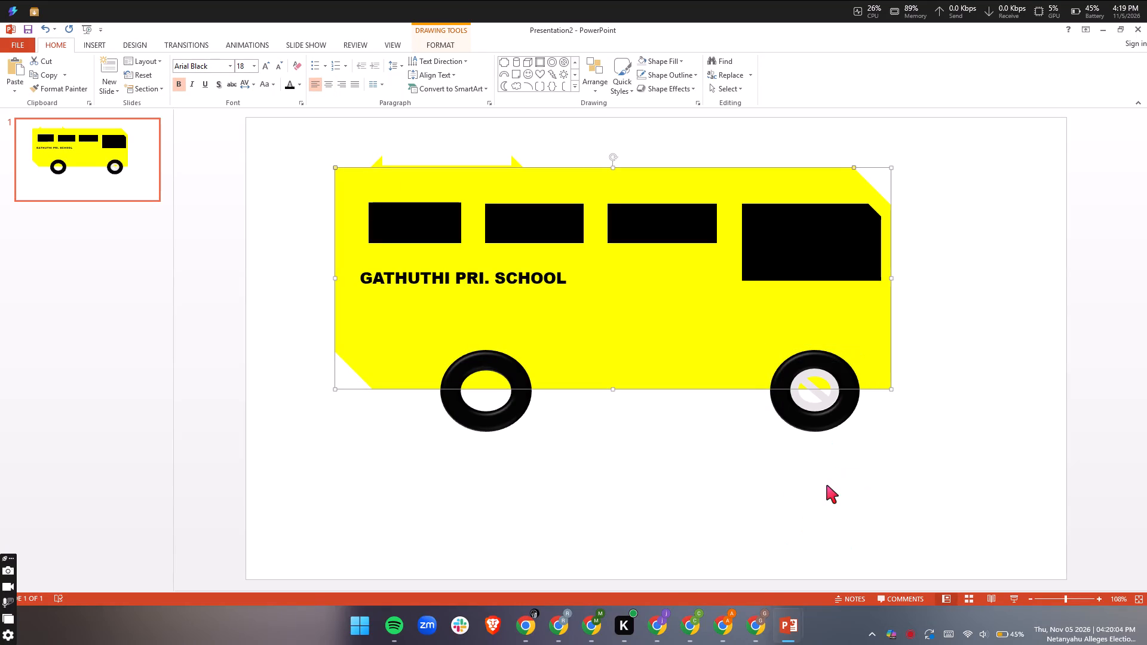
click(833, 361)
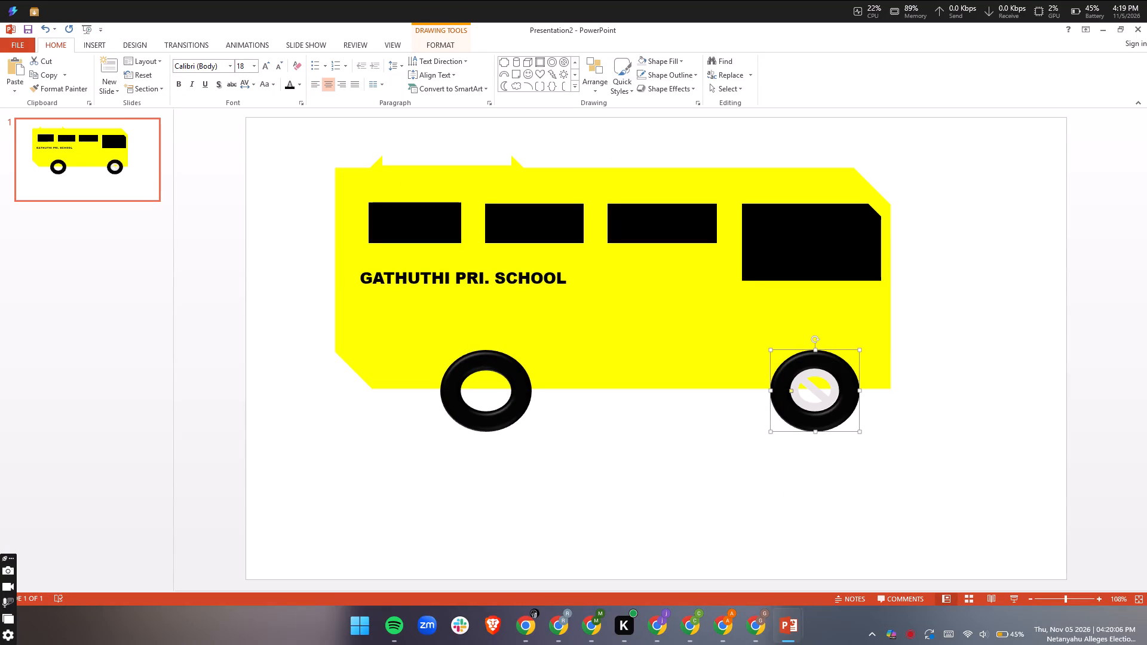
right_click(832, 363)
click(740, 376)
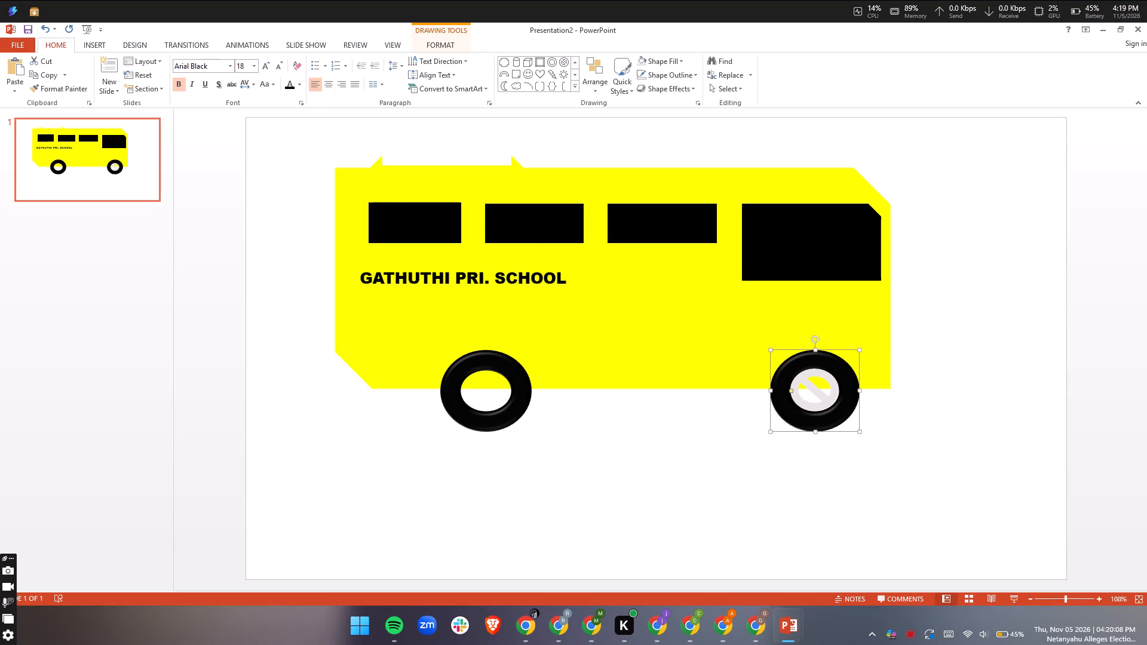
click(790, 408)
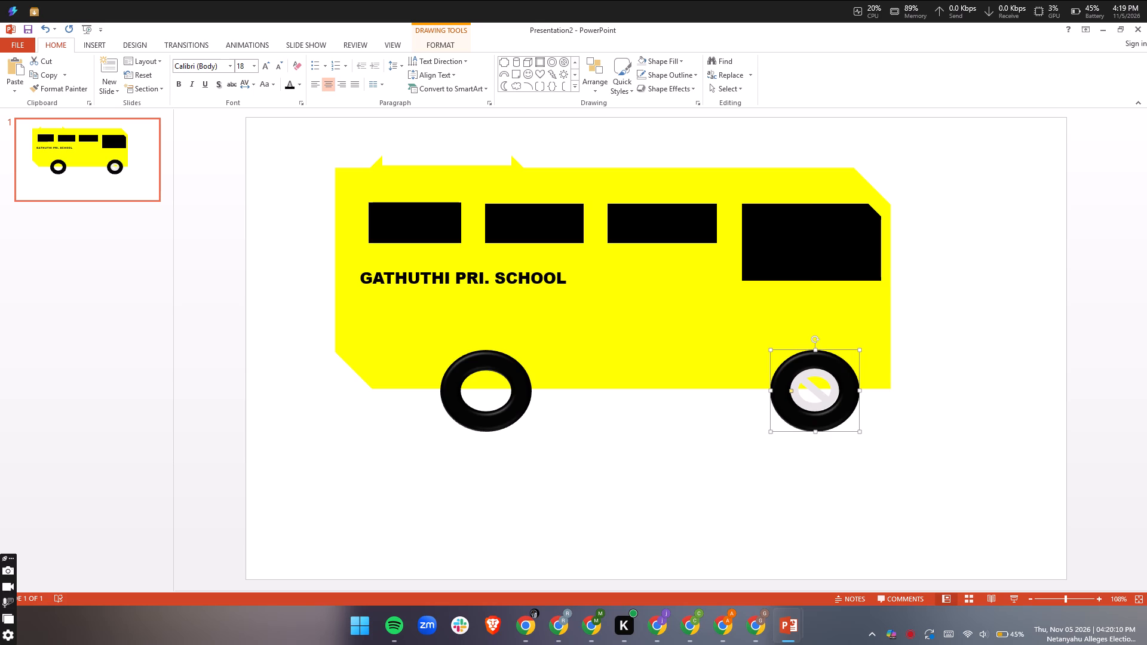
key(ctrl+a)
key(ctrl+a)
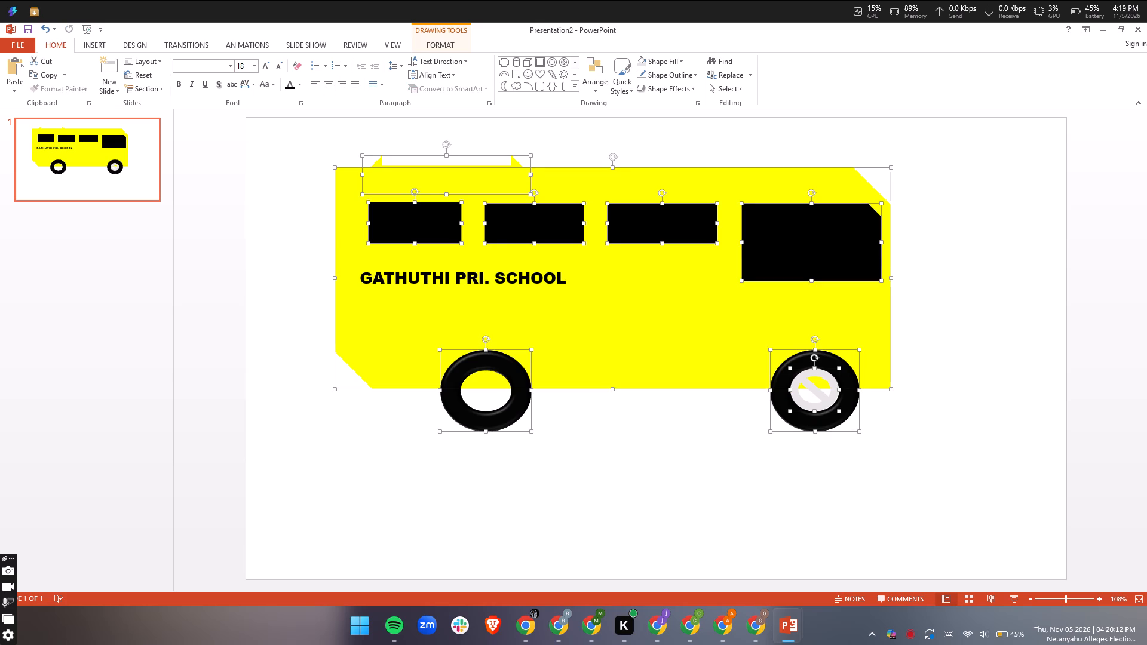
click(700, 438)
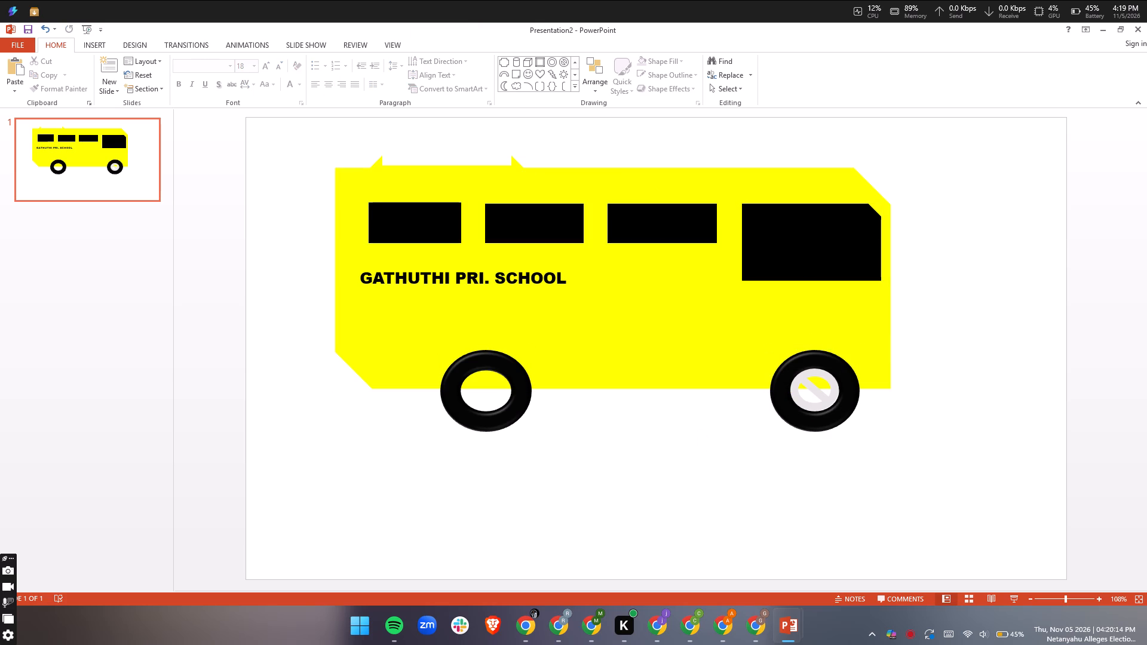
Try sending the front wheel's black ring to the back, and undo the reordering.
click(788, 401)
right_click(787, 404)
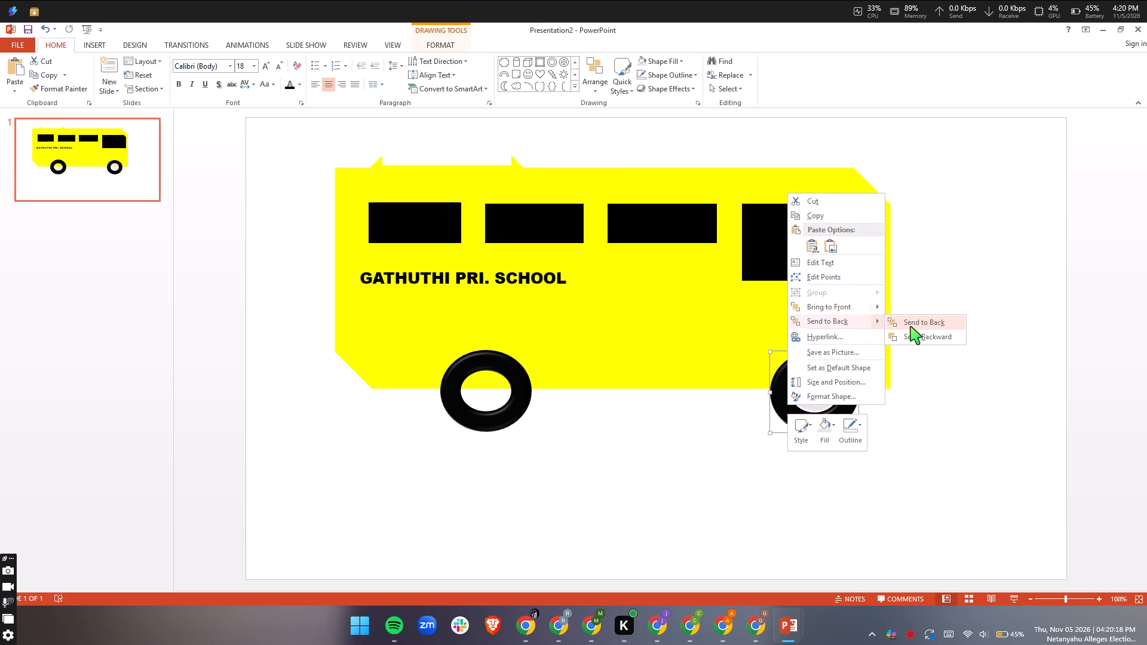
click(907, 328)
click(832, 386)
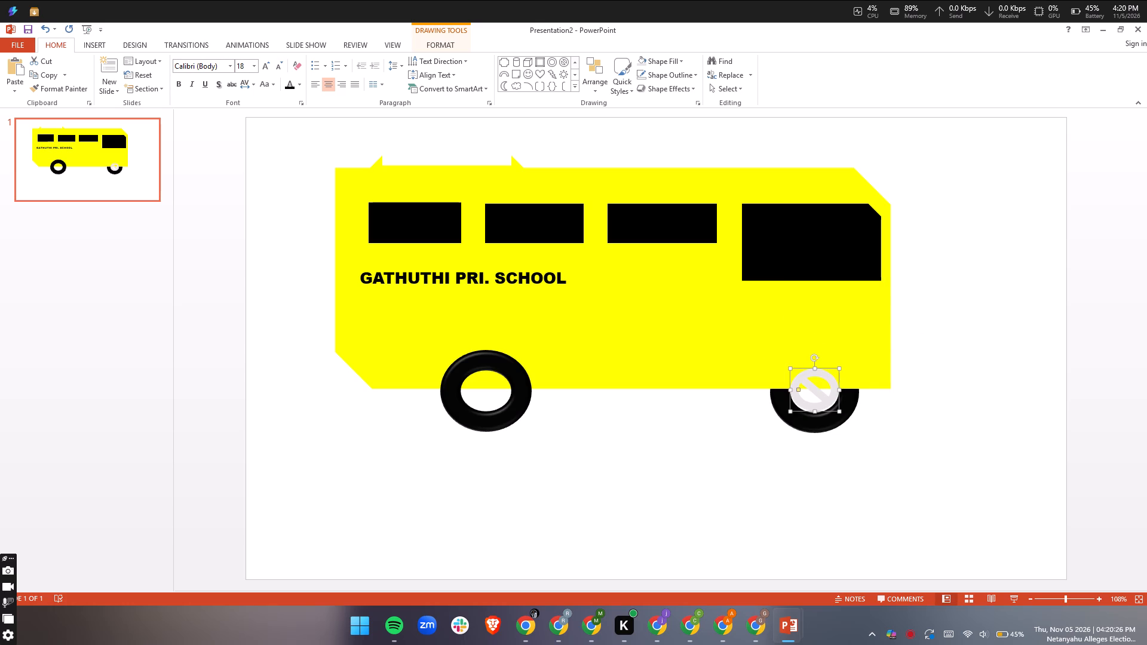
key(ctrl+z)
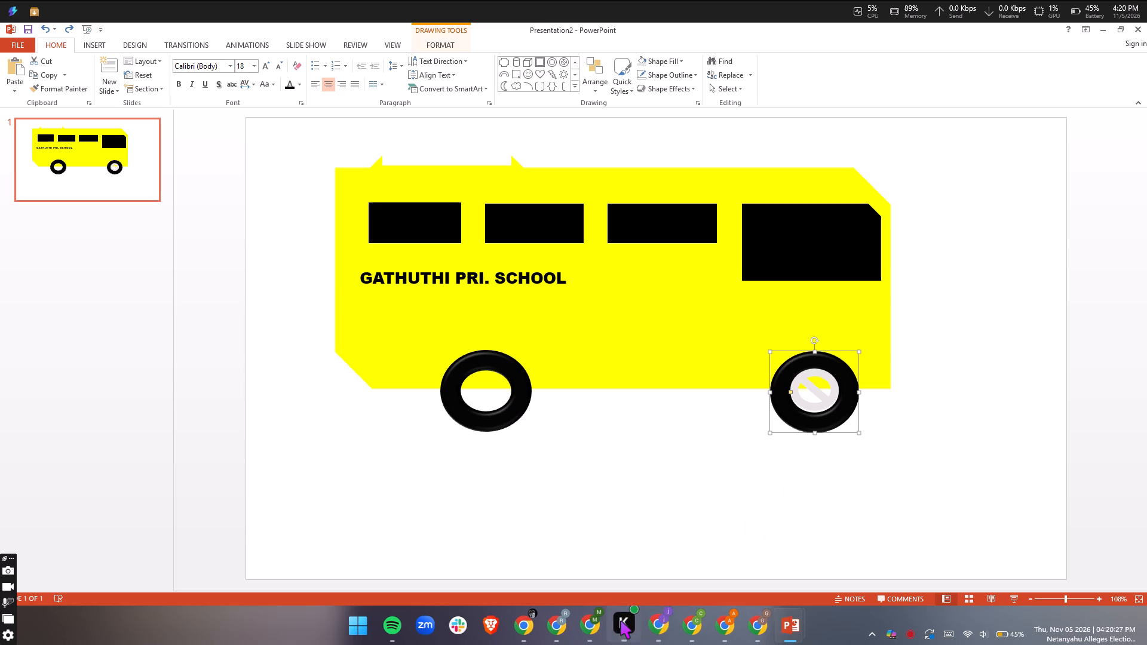
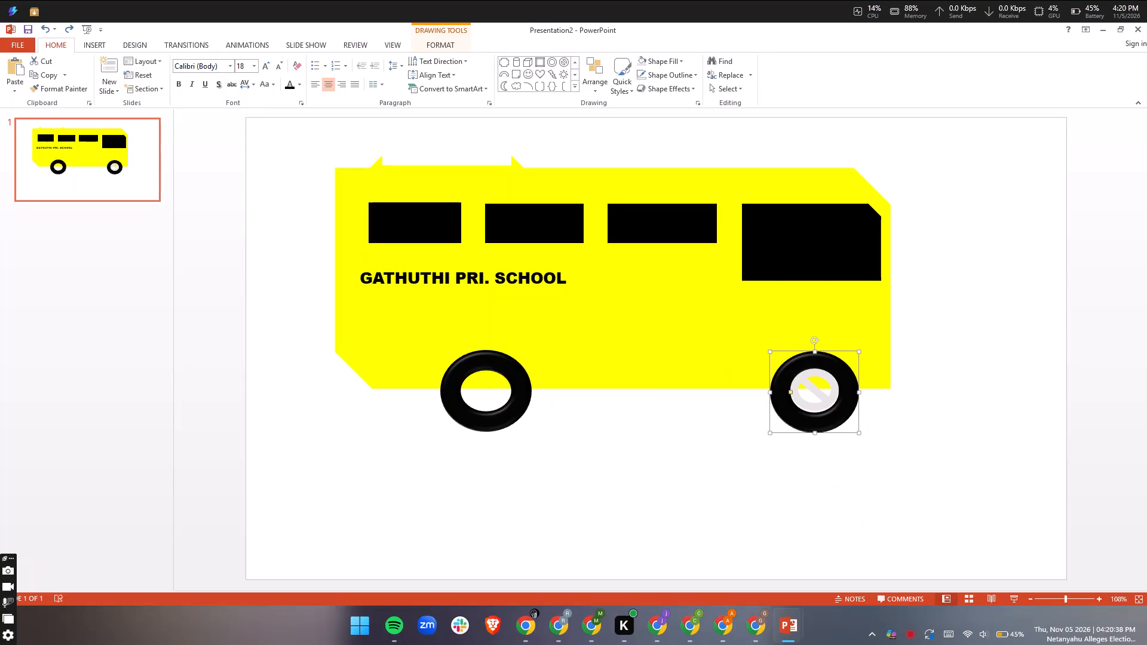
Draw a "No" symbol in the rear wheel's centre, sized to fill the hole of the black ring.
click(514, 410)
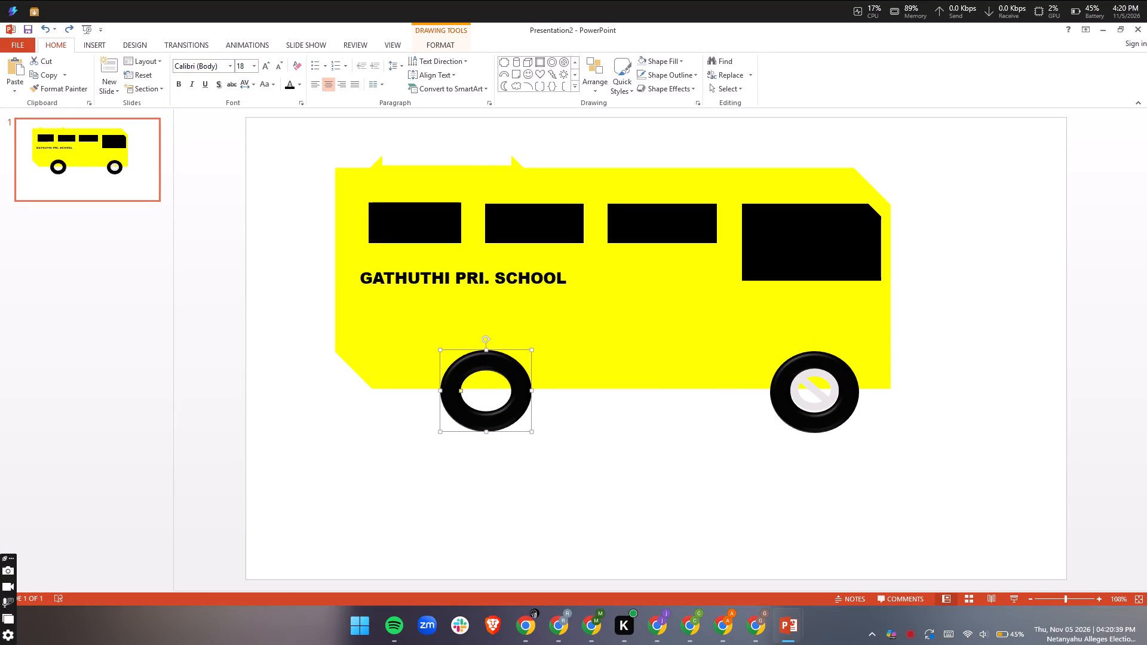
click(566, 62)
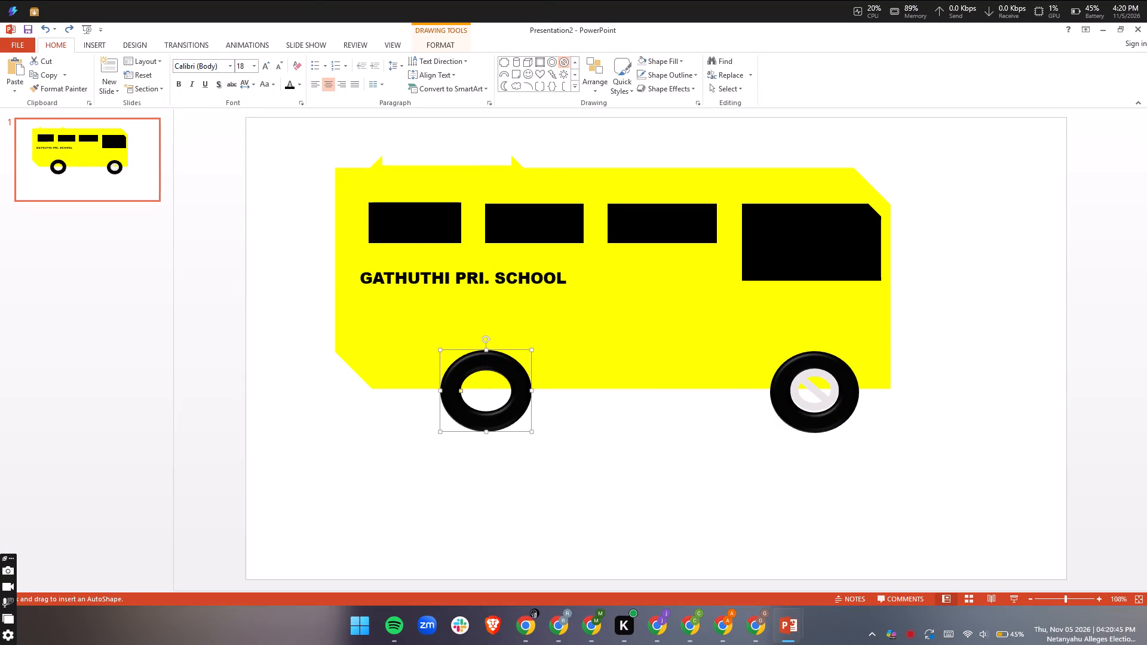
drag(460, 389, 502, 390)
drag(502, 390, 513, 391)
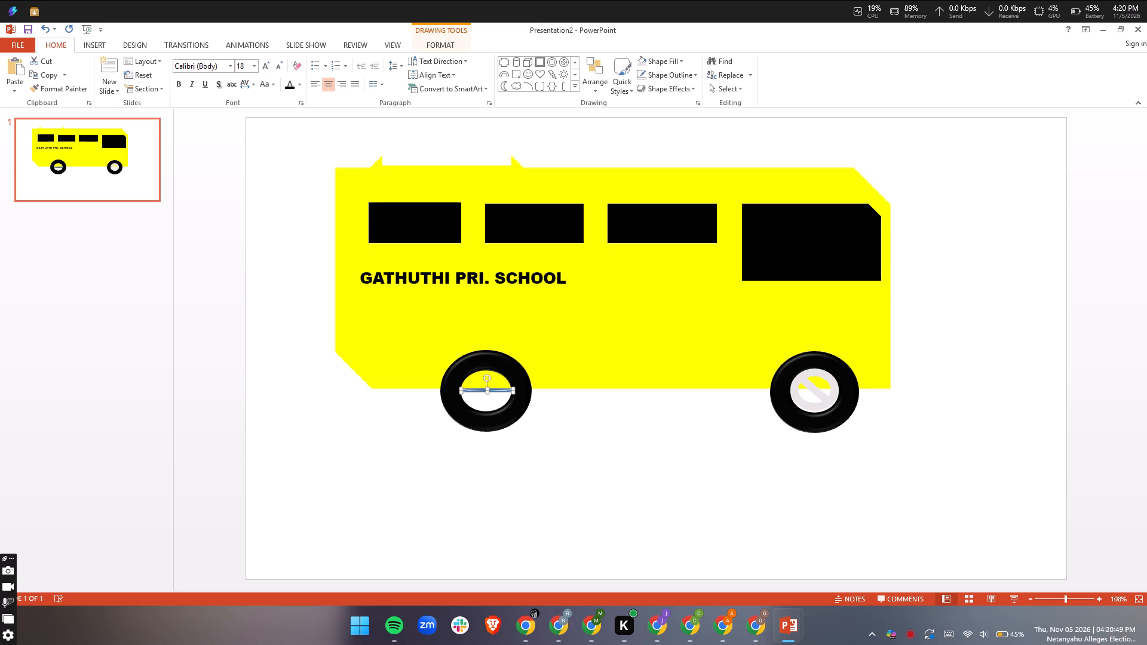
drag(488, 391, 496, 410)
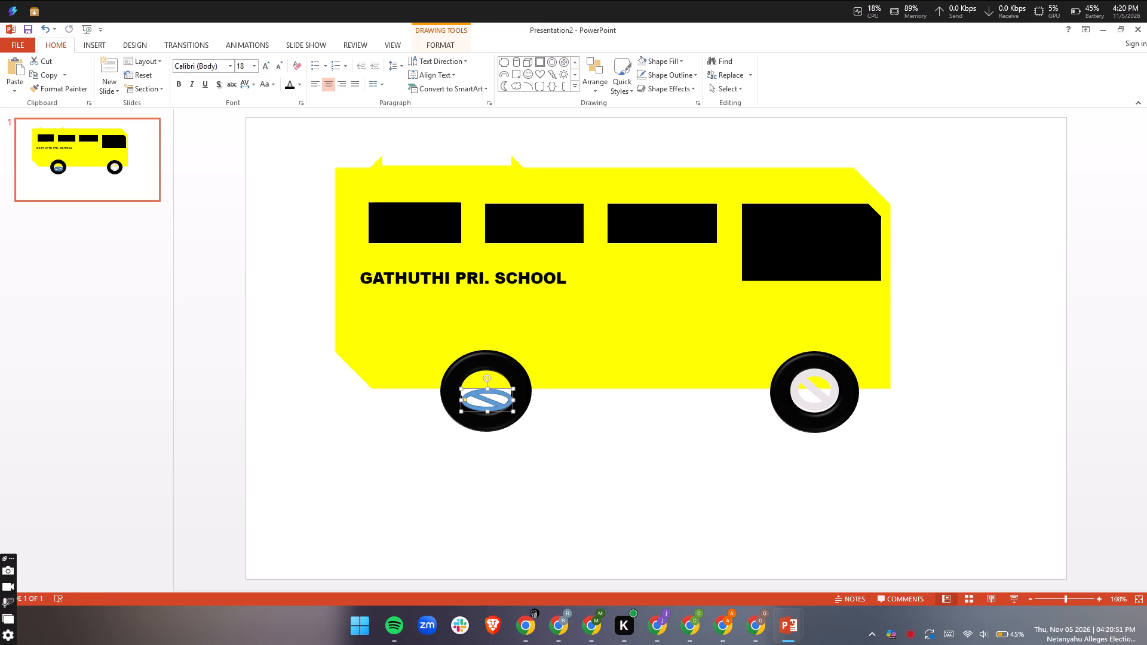
drag(485, 388, 487, 380)
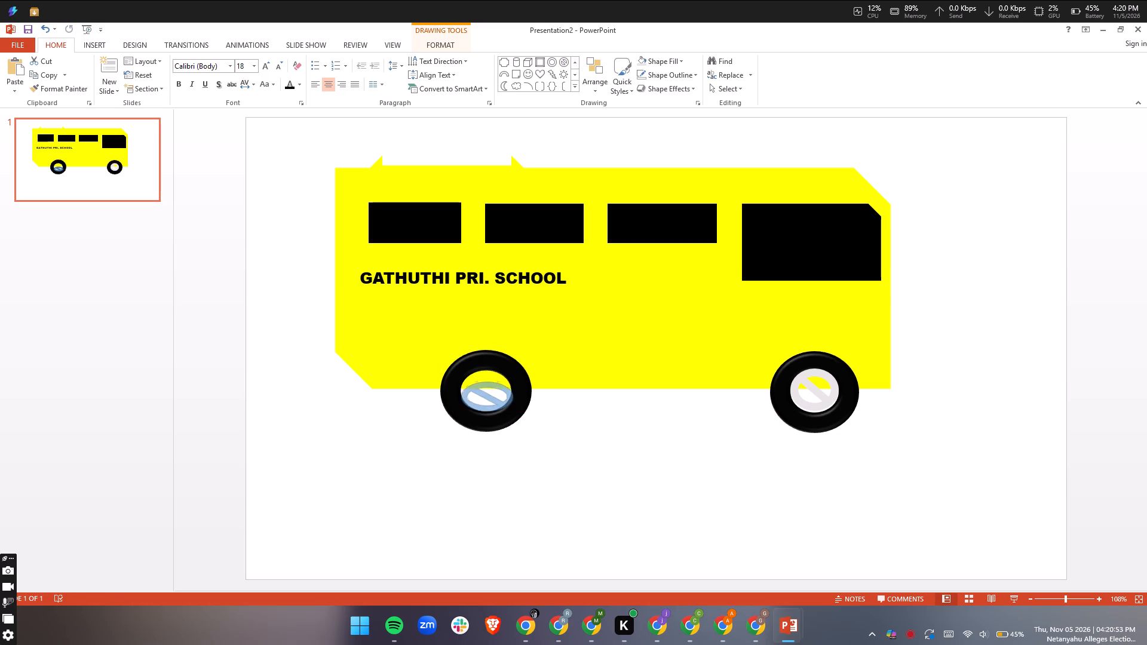
drag(487, 380, 485, 369)
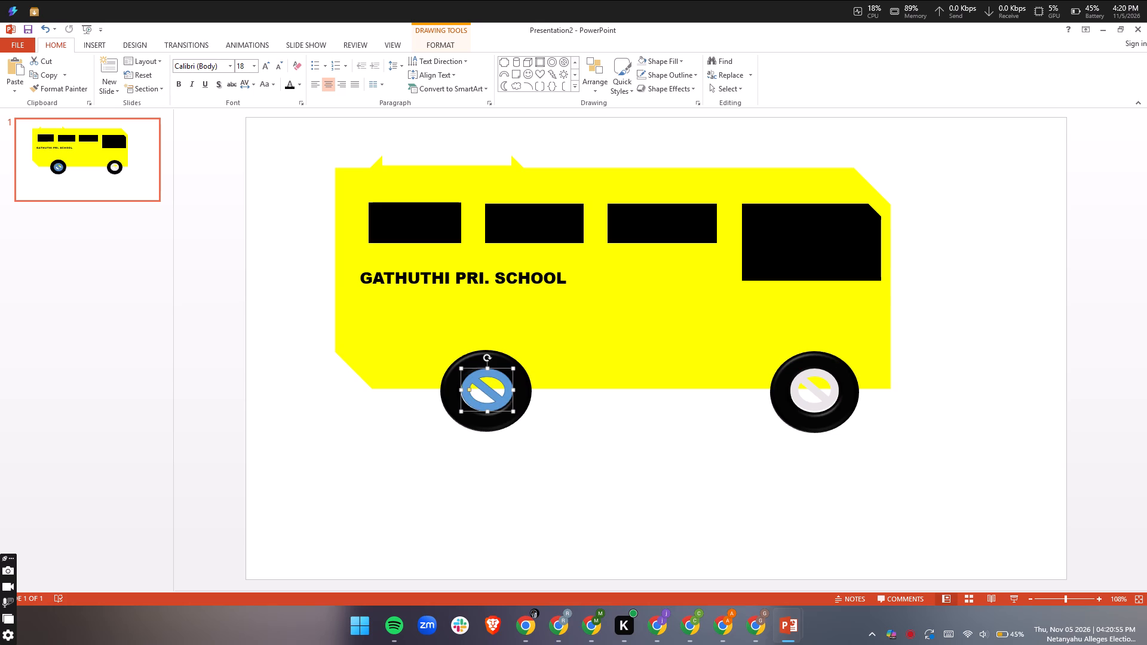
click(485, 392)
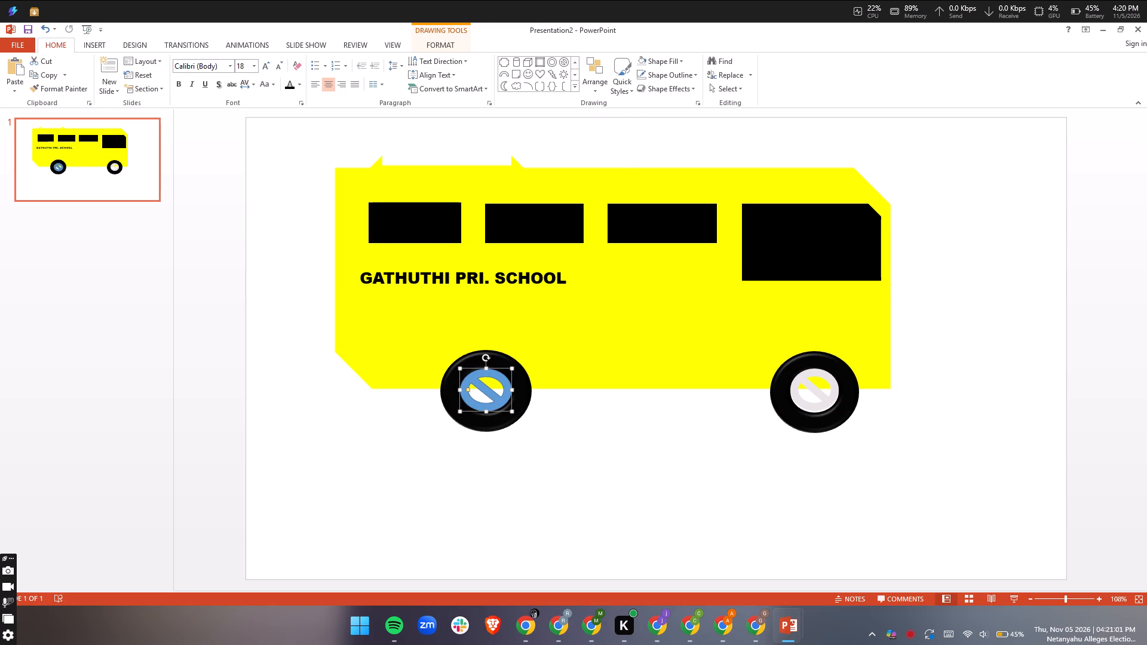
Fill the rear wheel's "No" symbol light grey and remove its outline, matching the front hub.
click(685, 61)
click(659, 90)
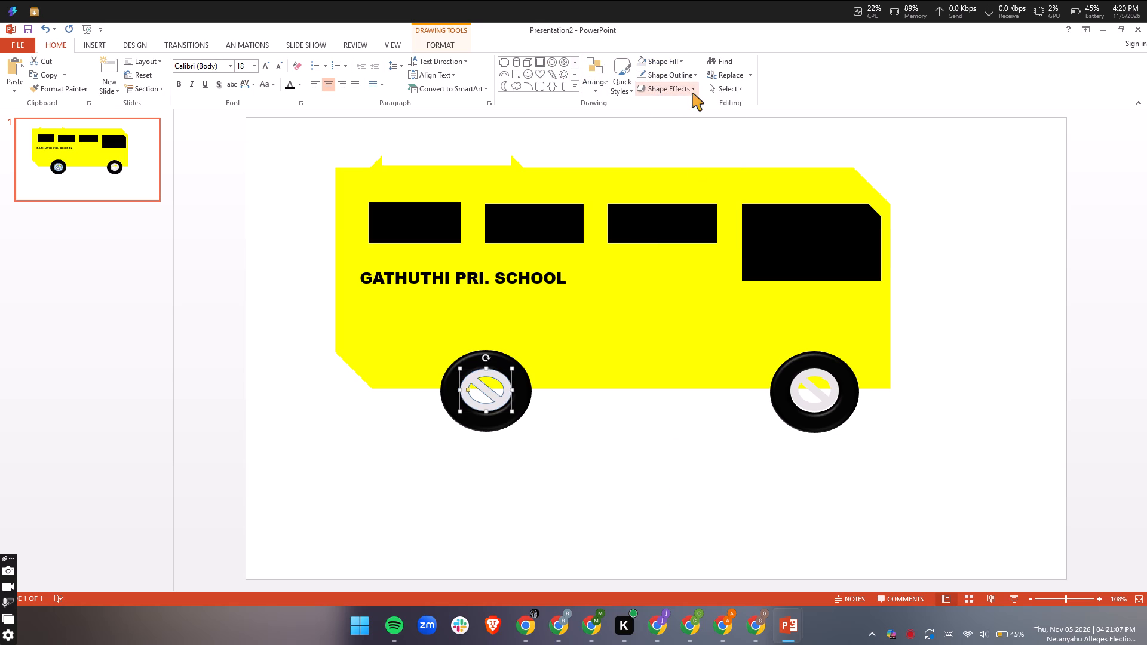
click(698, 77)
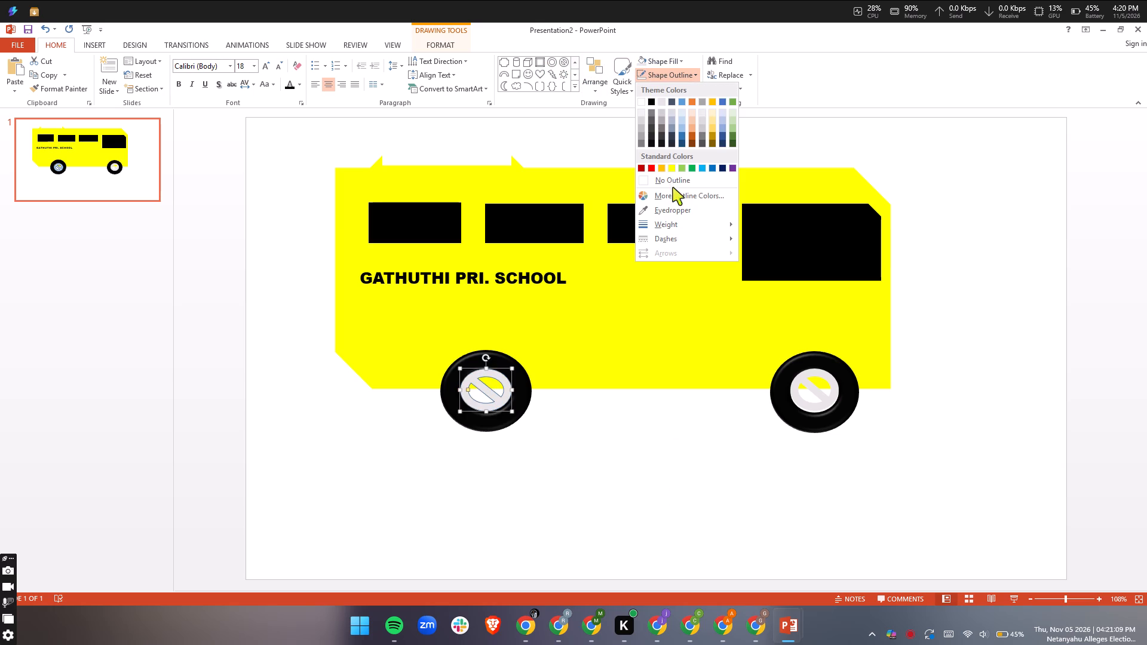
click(677, 177)
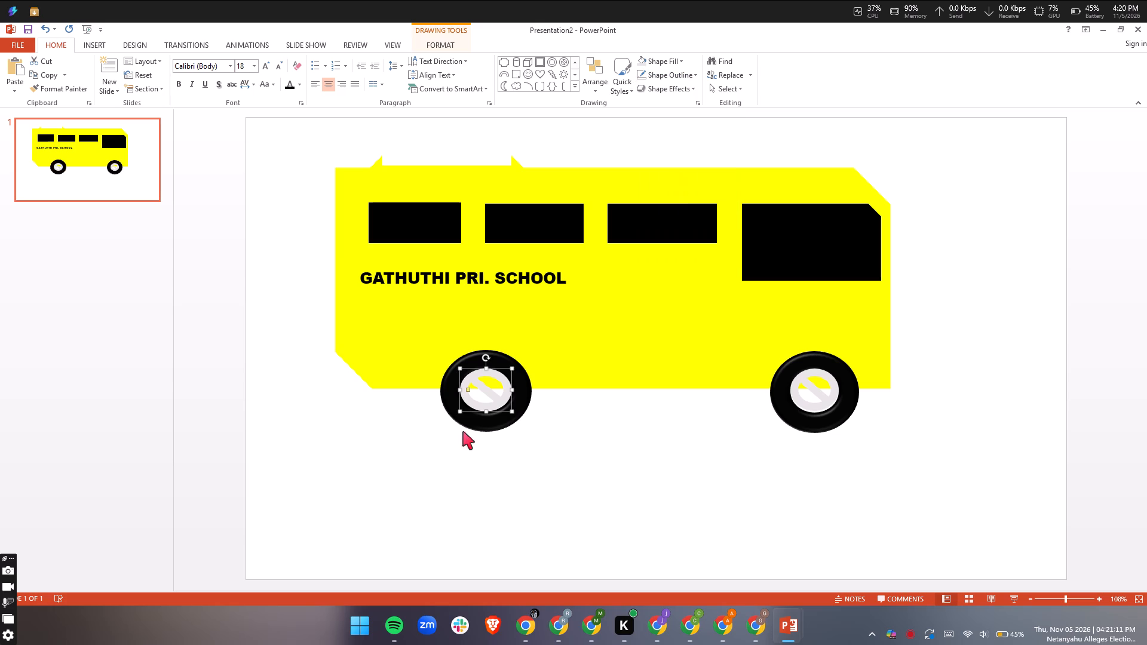
click(479, 388)
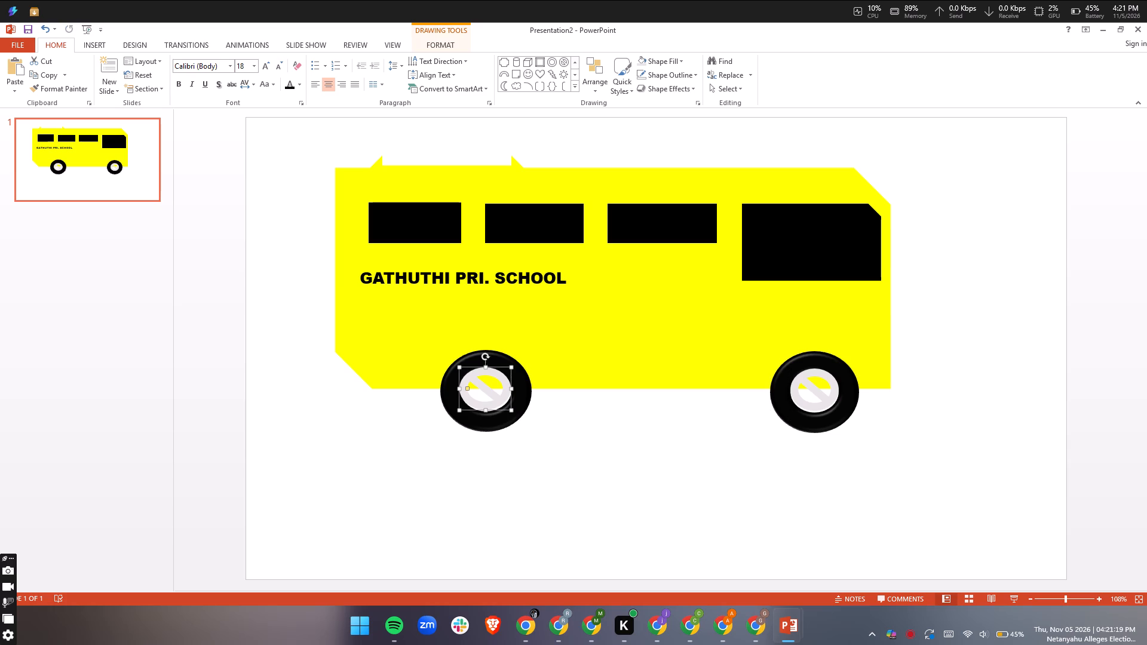
click(655, 536)
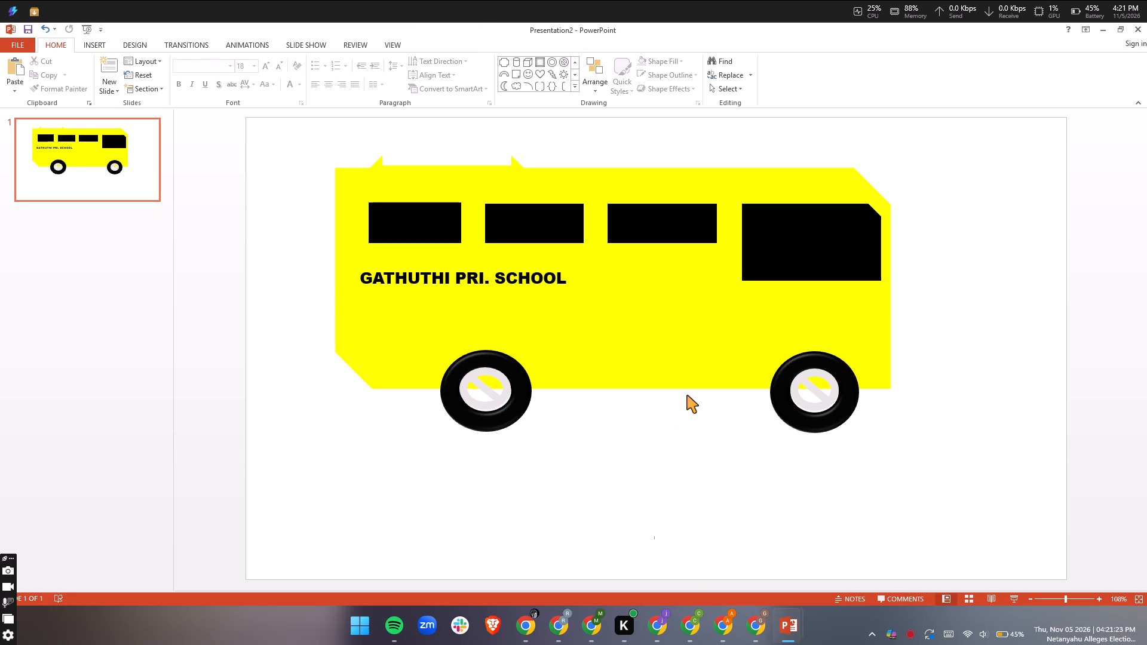
Apply an inner top shadow to the large black front window.
click(796, 255)
click(802, 248)
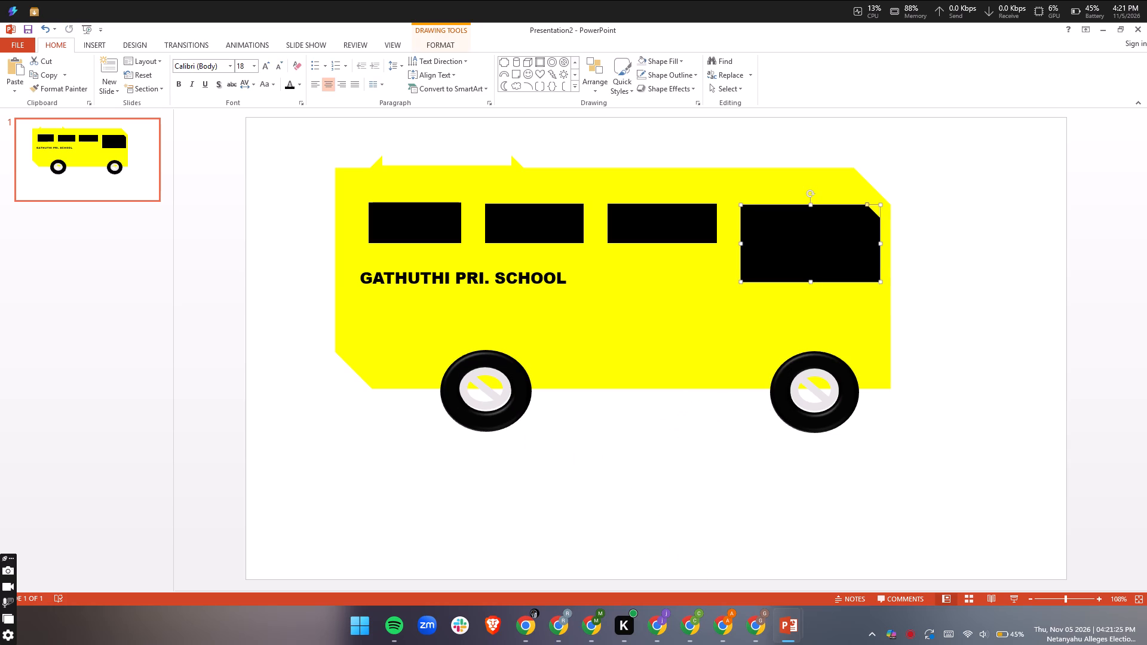
click(692, 94)
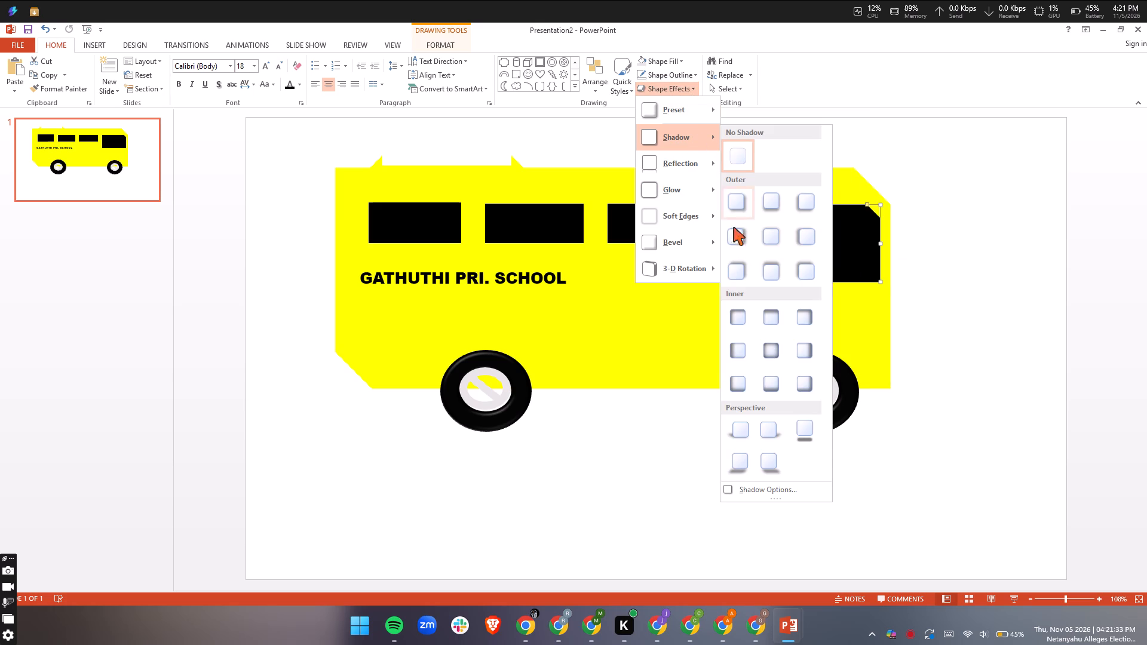
click(773, 330)
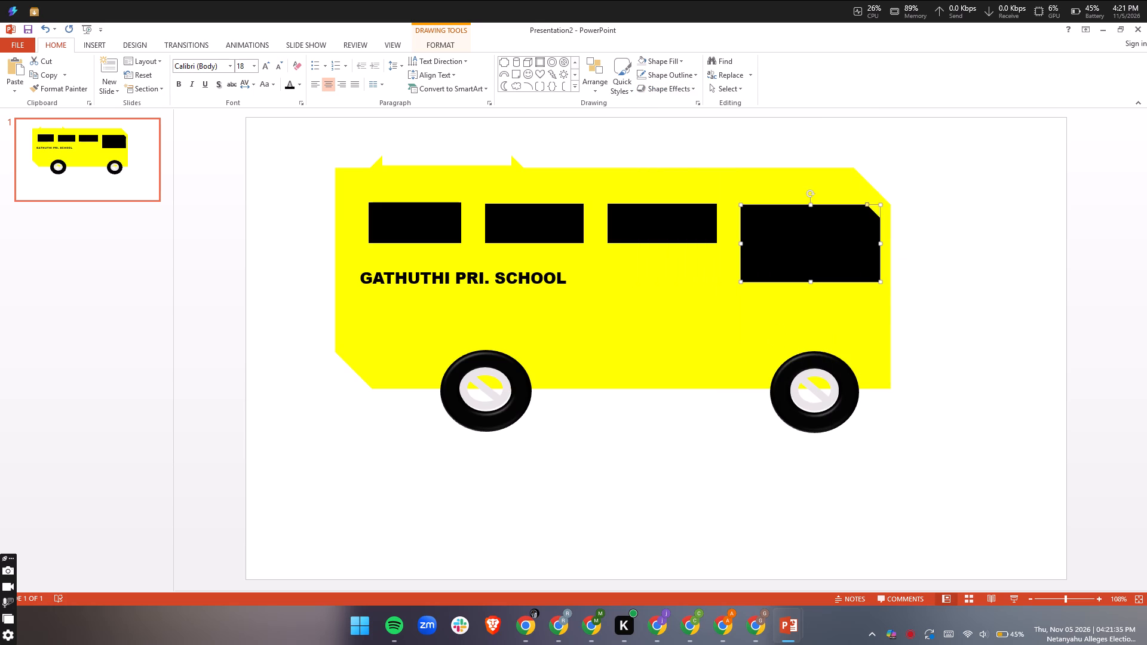
Give the large black front window 2.5 point soft edges.
click(684, 84)
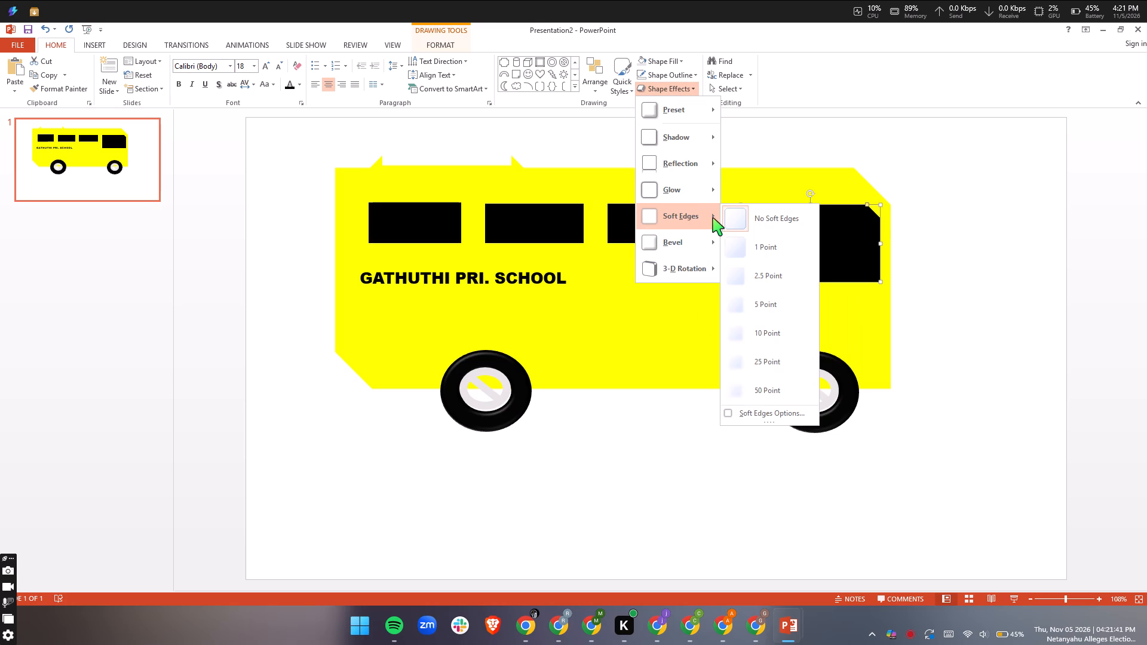
click(740, 274)
click(783, 332)
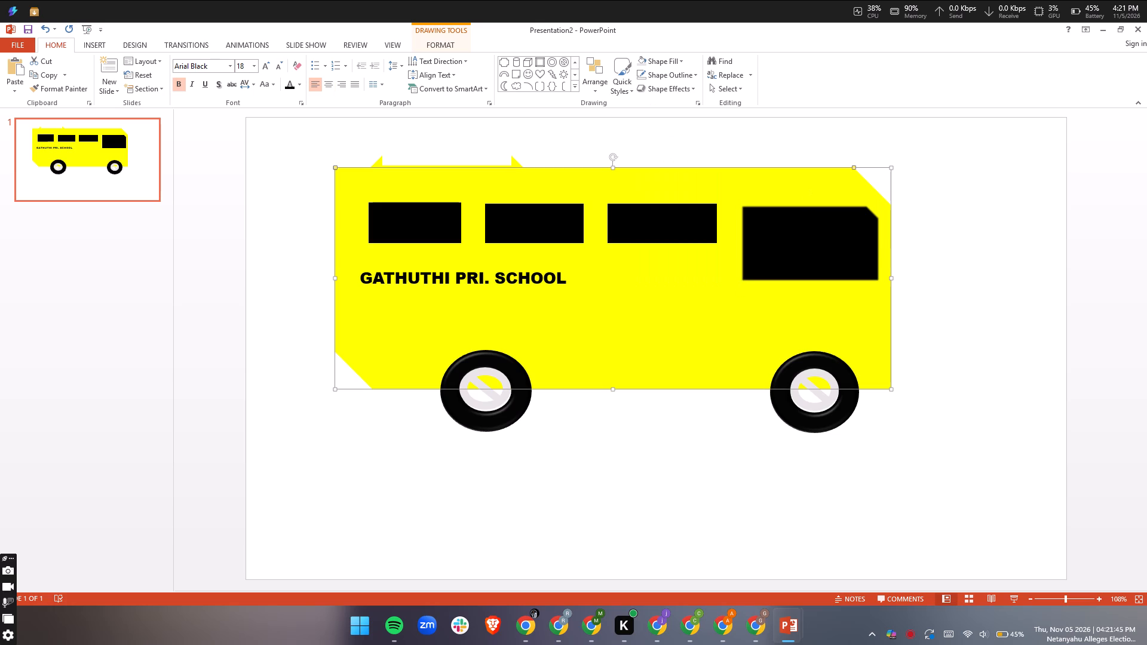
click(693, 213)
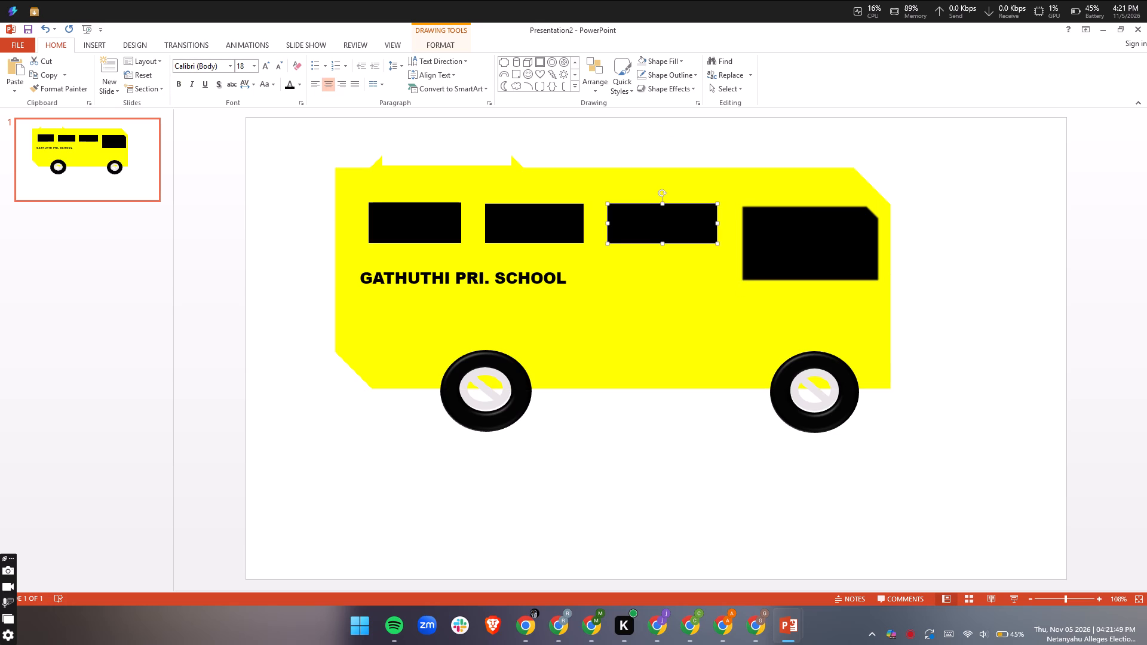
Move the roof rack back along the roof until its end aligns with the bus body's rear edge.
click(514, 159)
drag(514, 159, 510, 153)
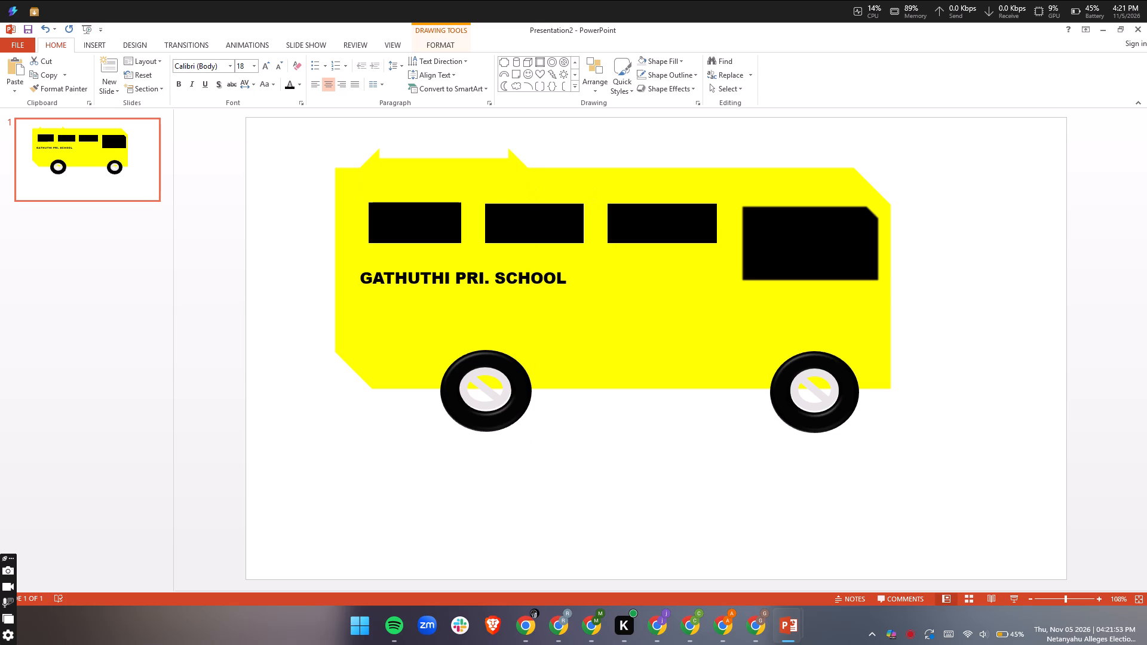
drag(510, 153, 505, 161)
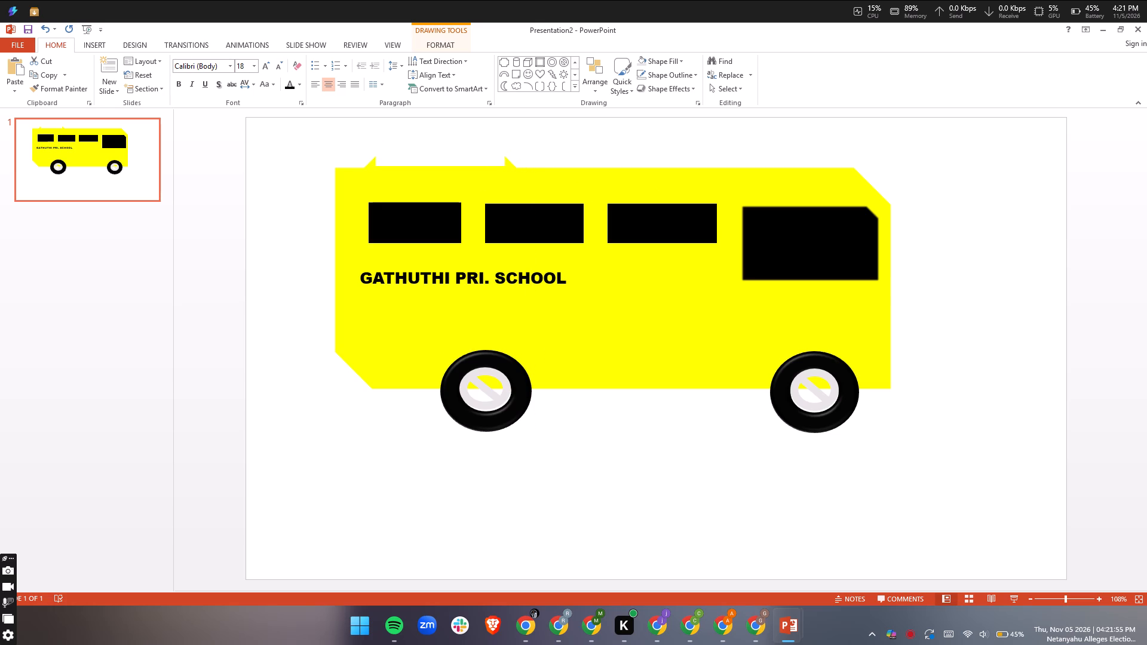
drag(505, 161, 490, 160)
drag(490, 160, 488, 158)
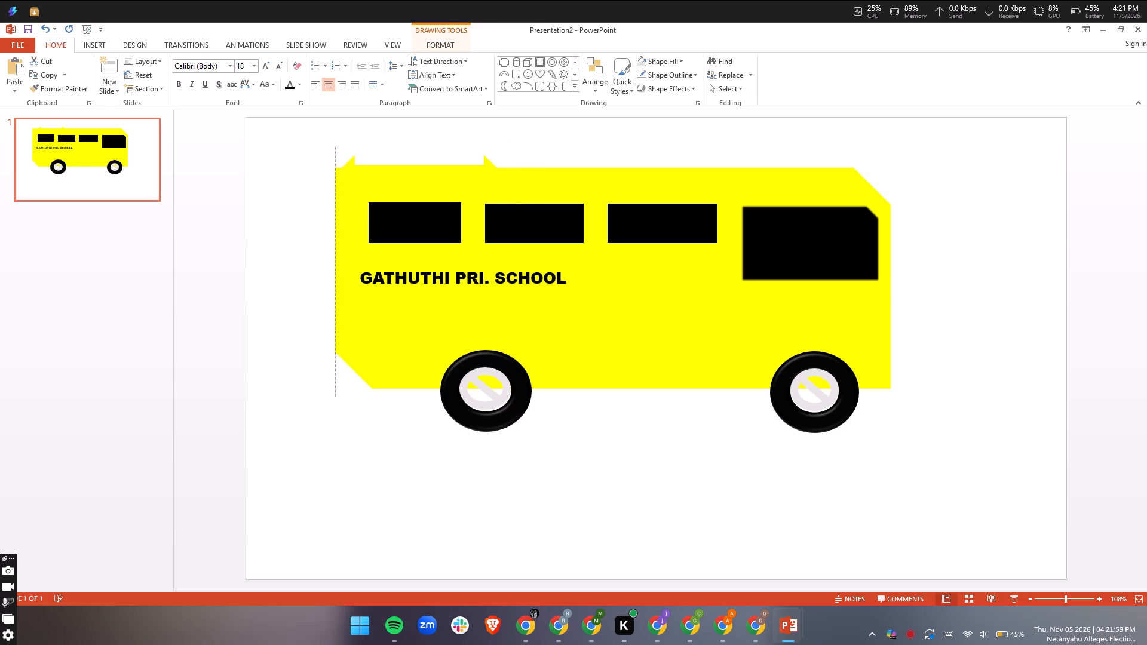
drag(488, 158, 487, 158)
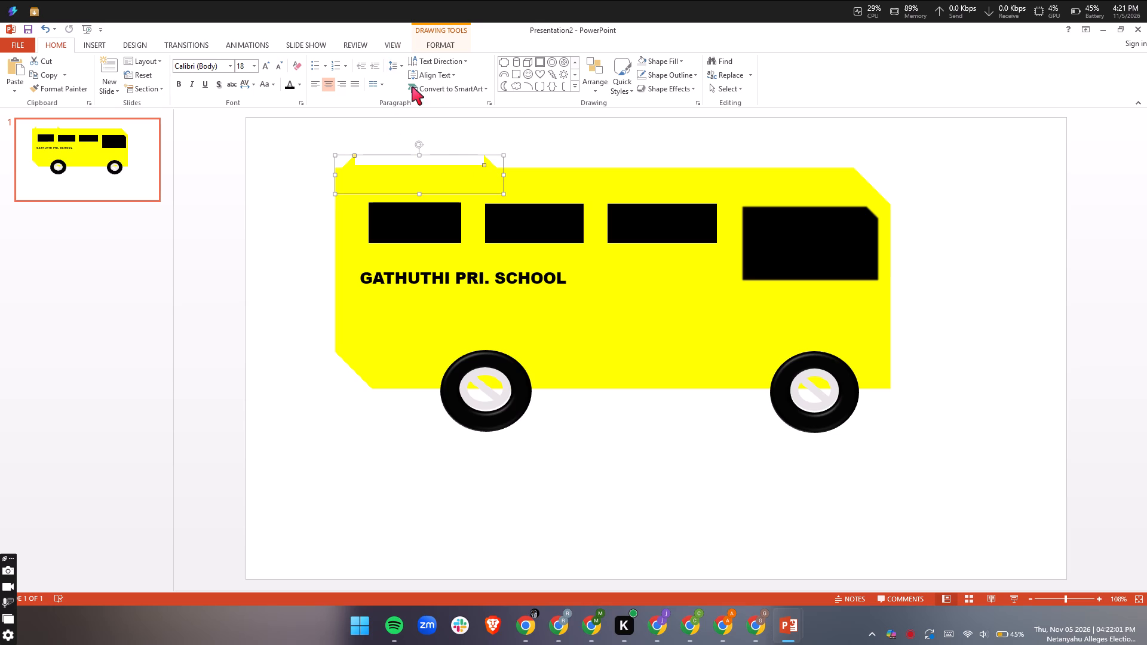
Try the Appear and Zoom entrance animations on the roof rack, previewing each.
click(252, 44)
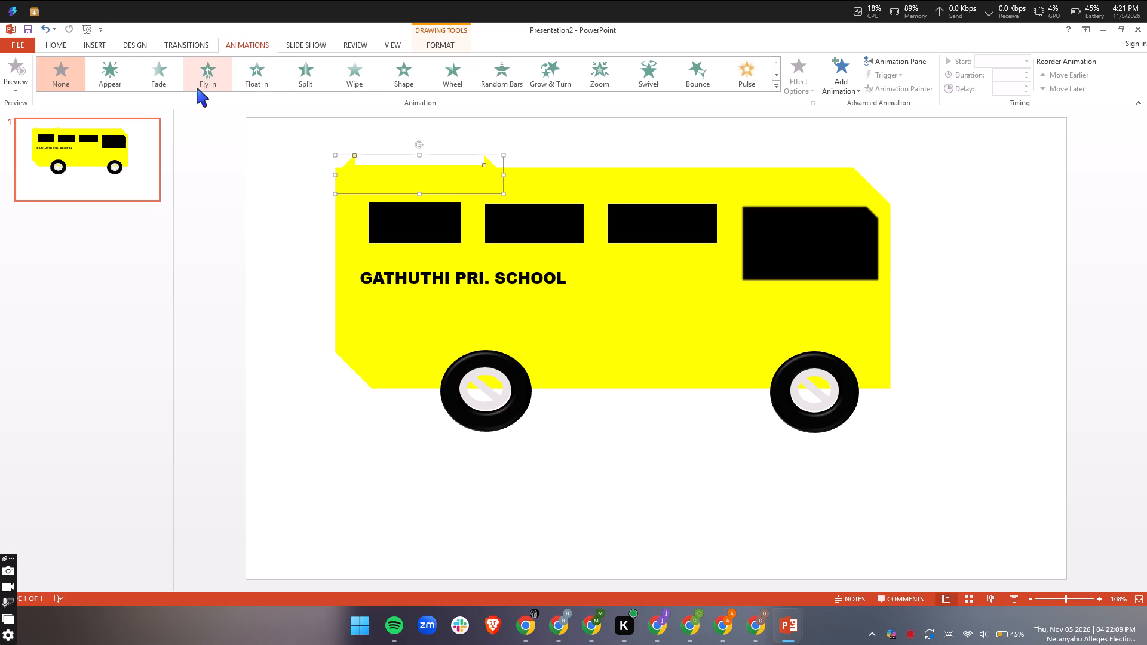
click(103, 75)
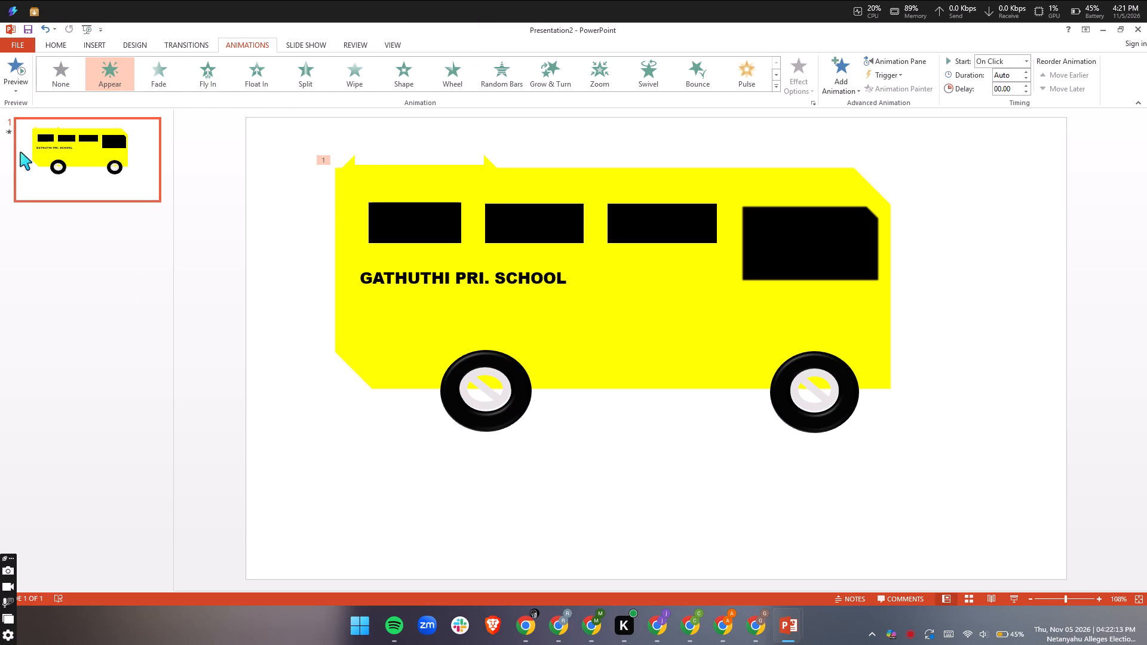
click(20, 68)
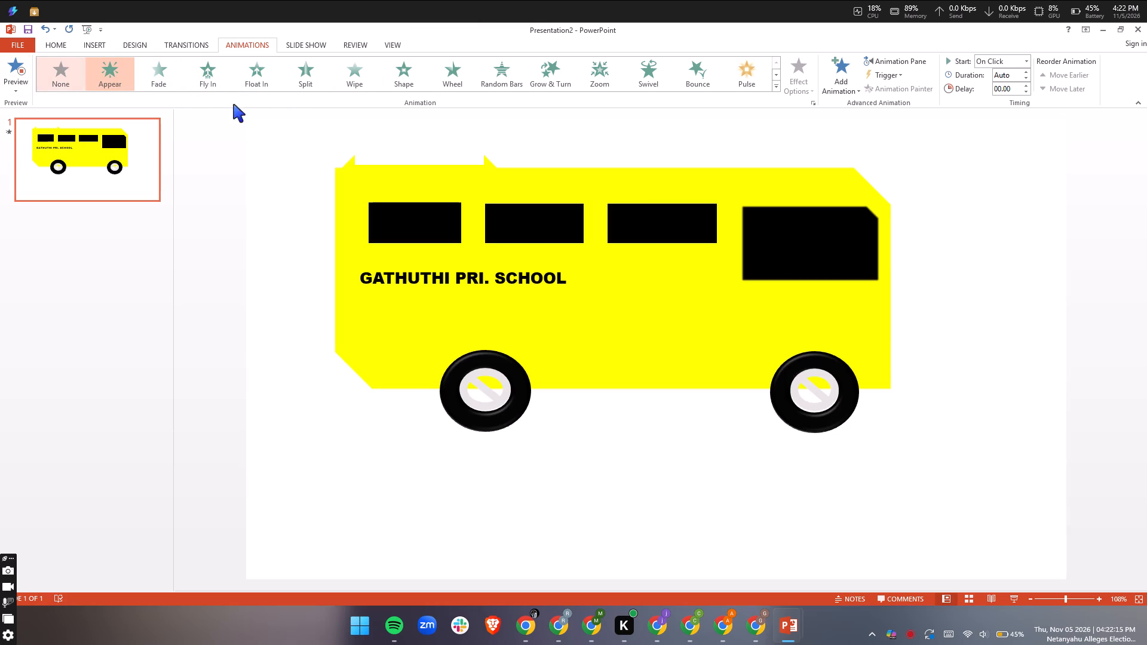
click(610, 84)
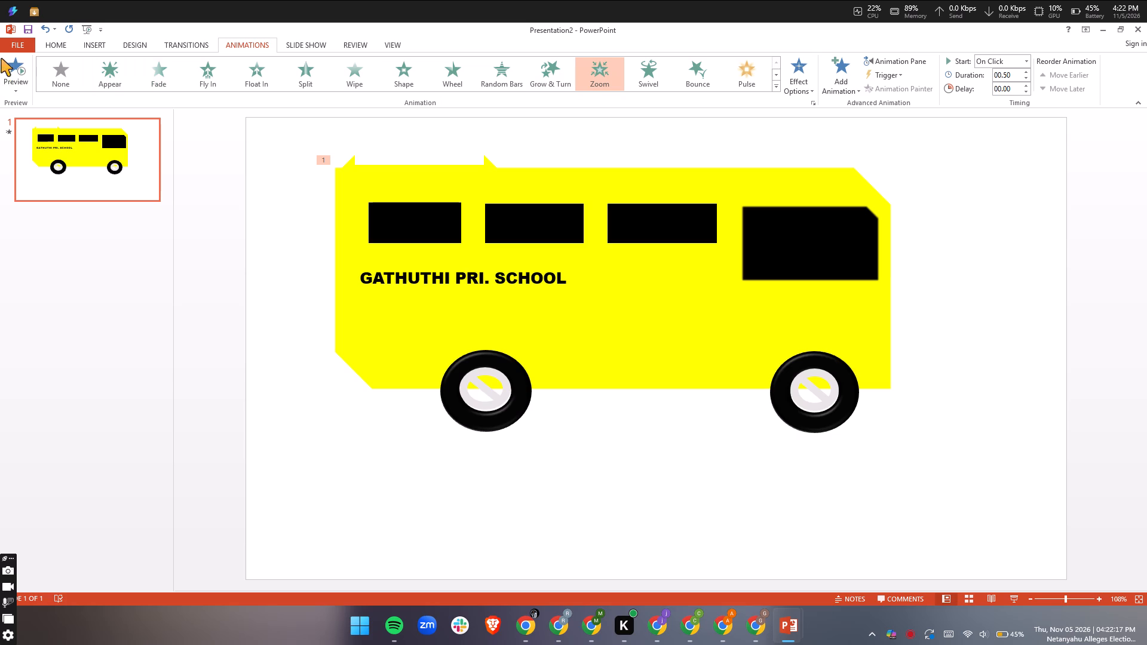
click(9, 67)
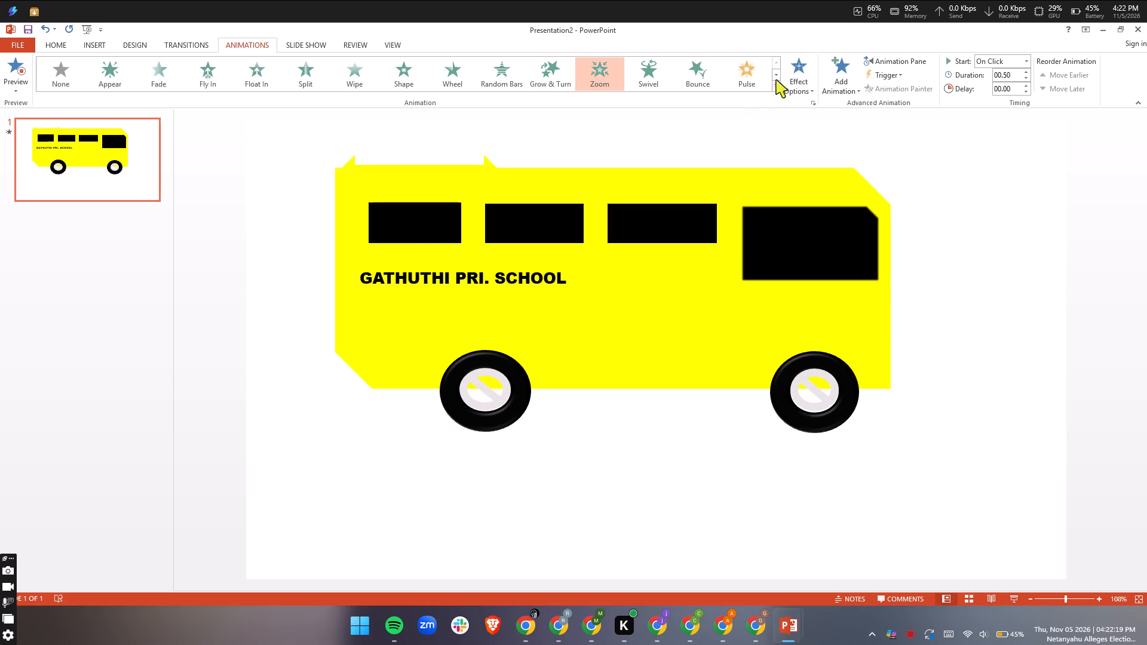
Apply the Bounce entrance animation to the roof rack and preview it.
click(704, 77)
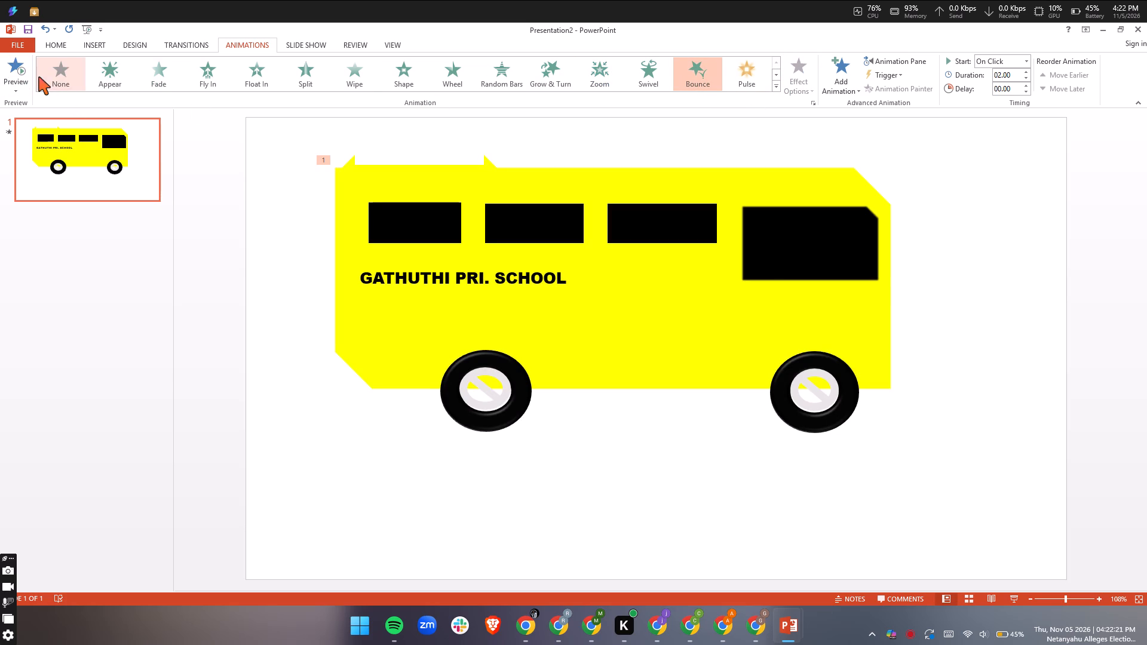
click(24, 70)
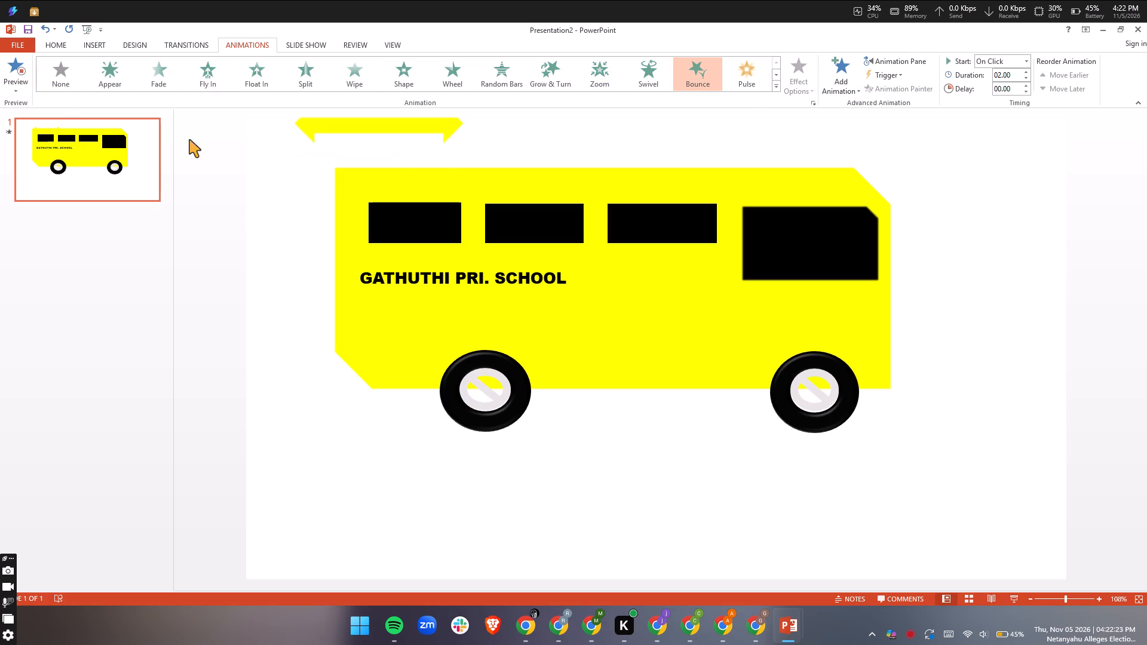
double_click(25, 72)
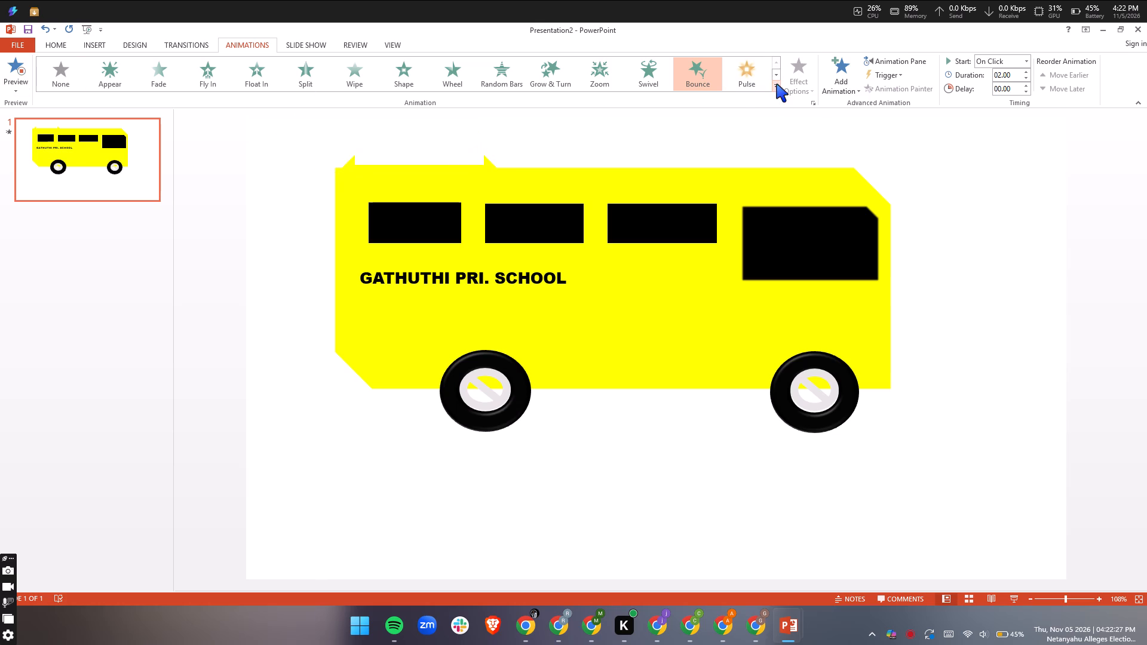
Apply the Random Bars exit animation to all the bus objects and preview it.
click(404, 168)
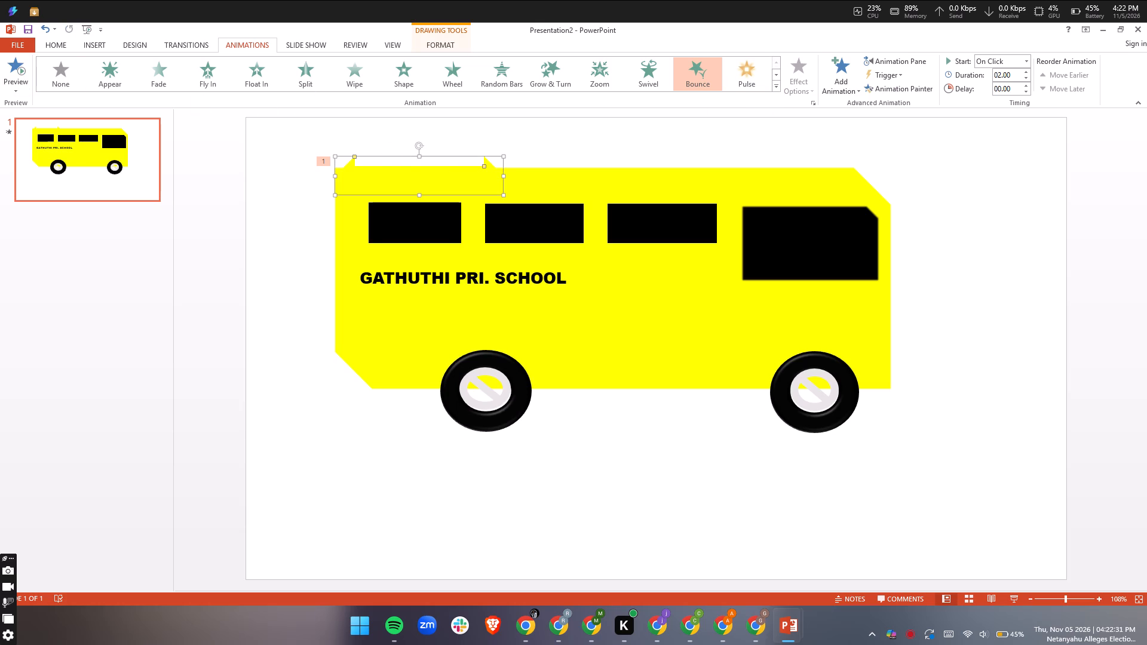
key(ctrl+a)
click(775, 90)
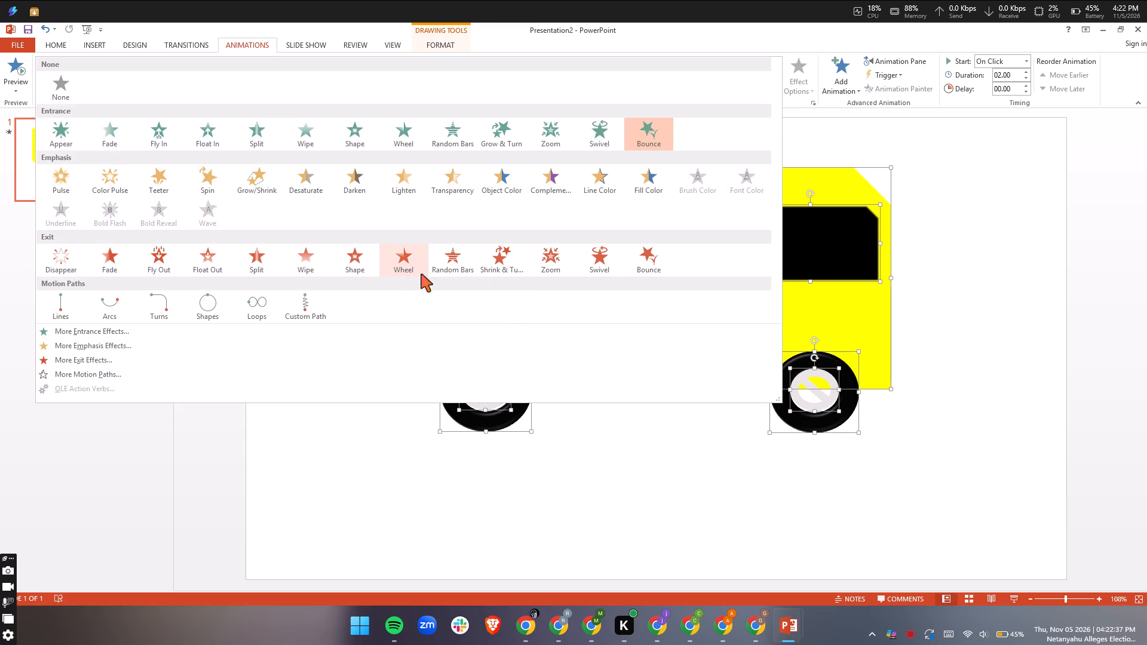
click(458, 275)
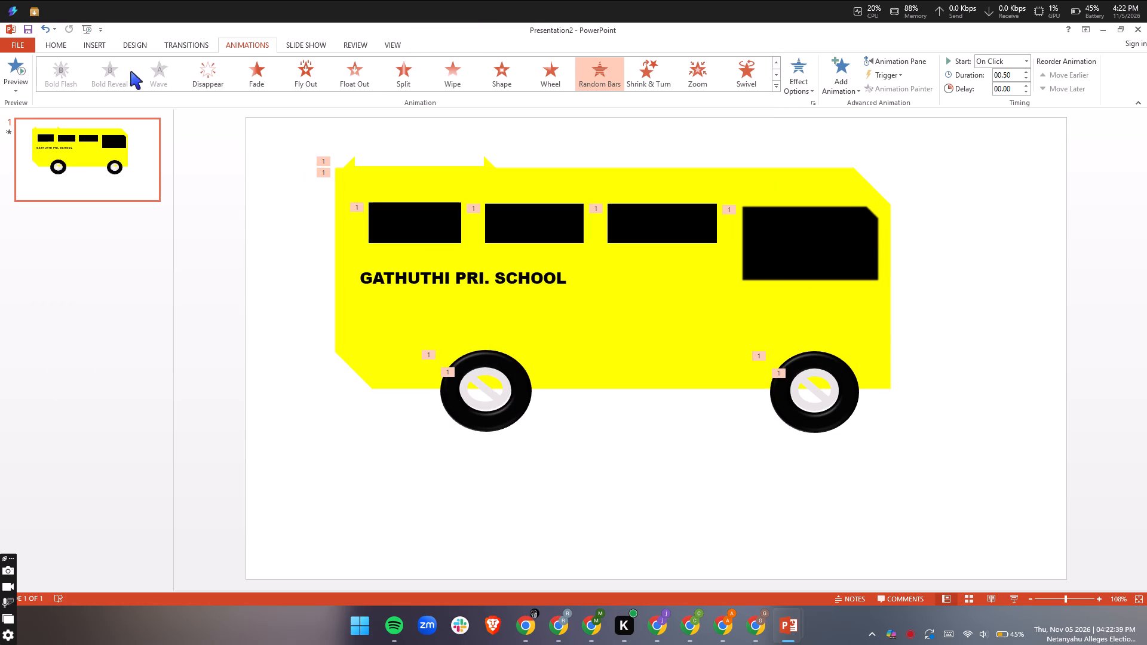
click(26, 73)
Preview the Swoosh, Plus, Neutron, Inverted Triangle, Horizontal Figure 8 and Curvy Star motion paths on the whole bus.
click(778, 89)
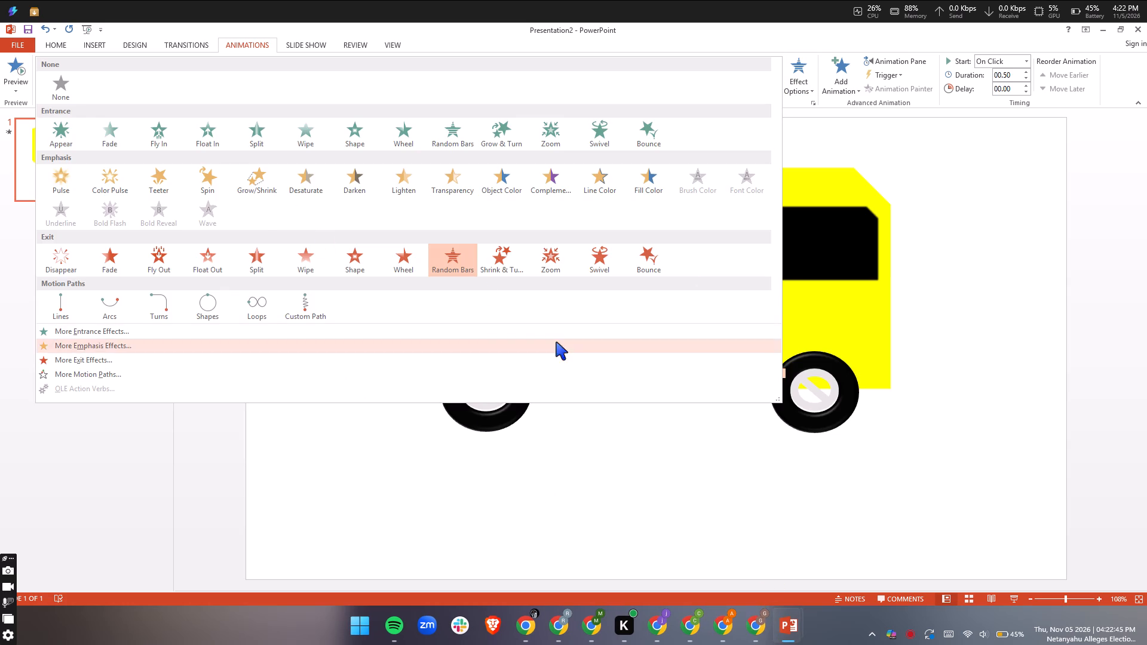
click(131, 373)
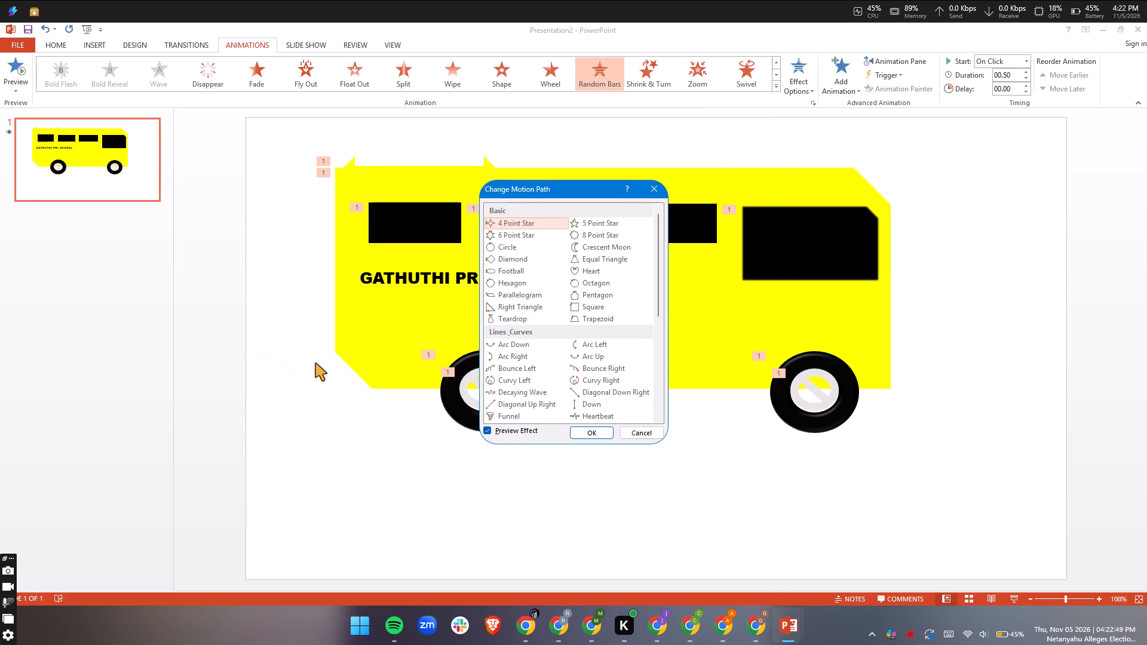
scroll(627, 302, down, 1)
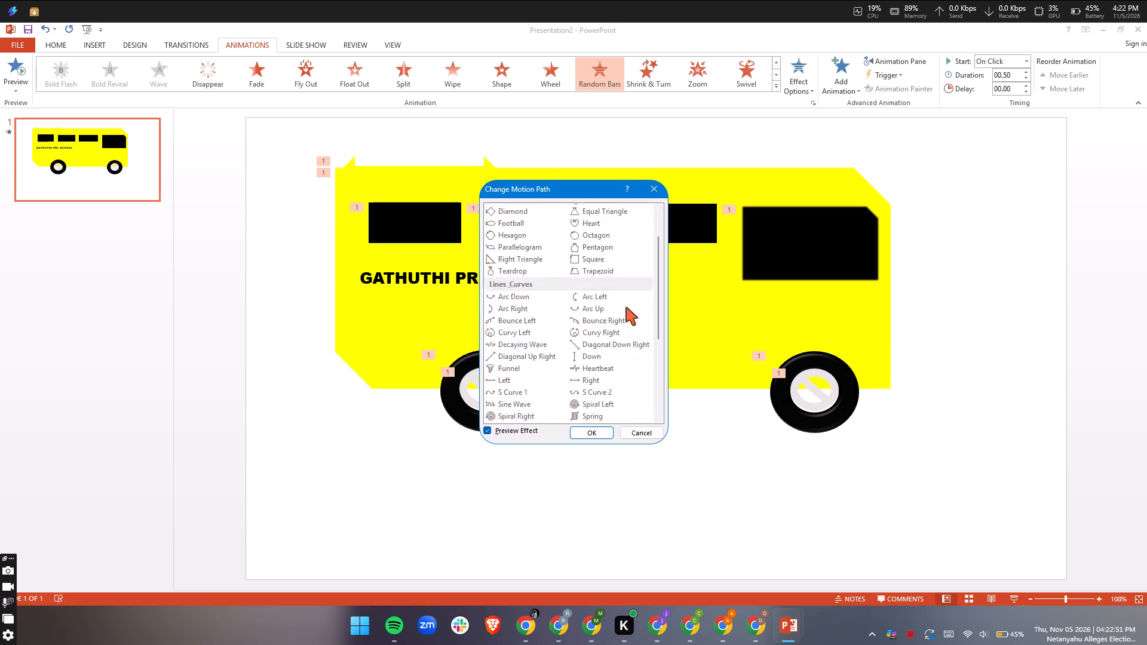
scroll(626, 308, down, 4)
scroll(620, 364, down, 1)
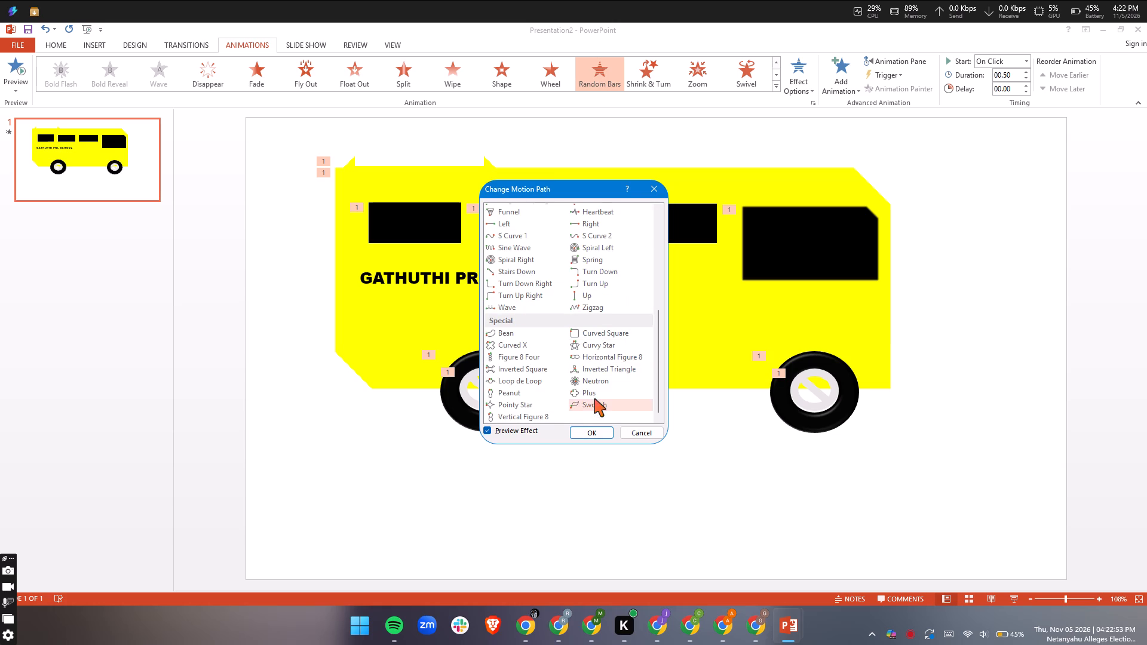
click(597, 399)
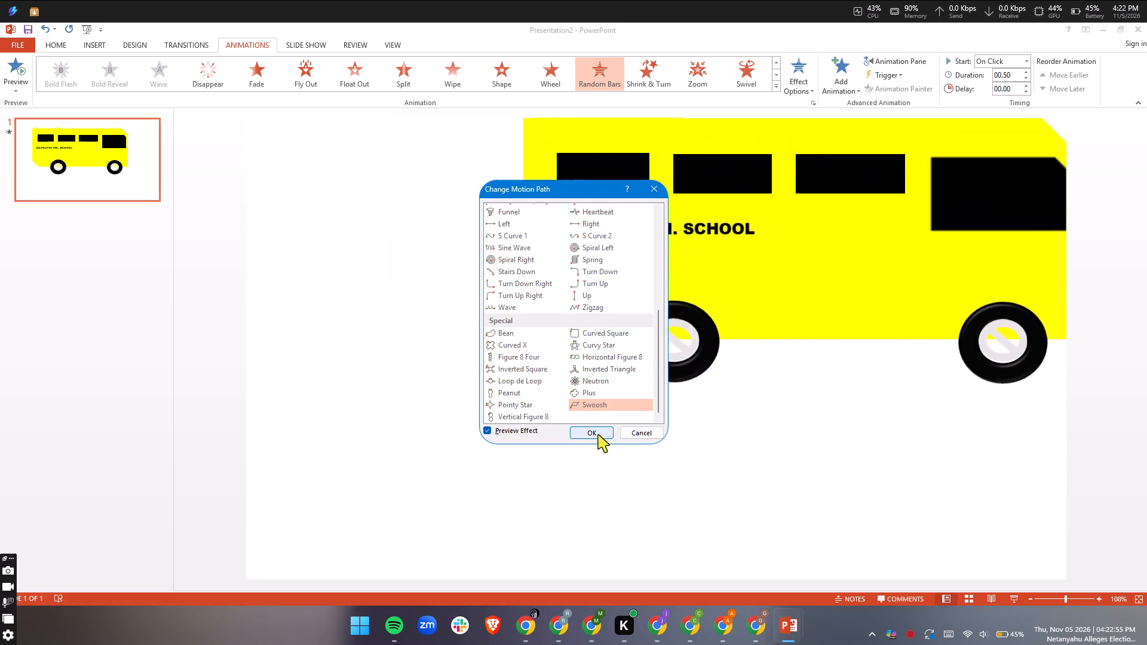
click(597, 394)
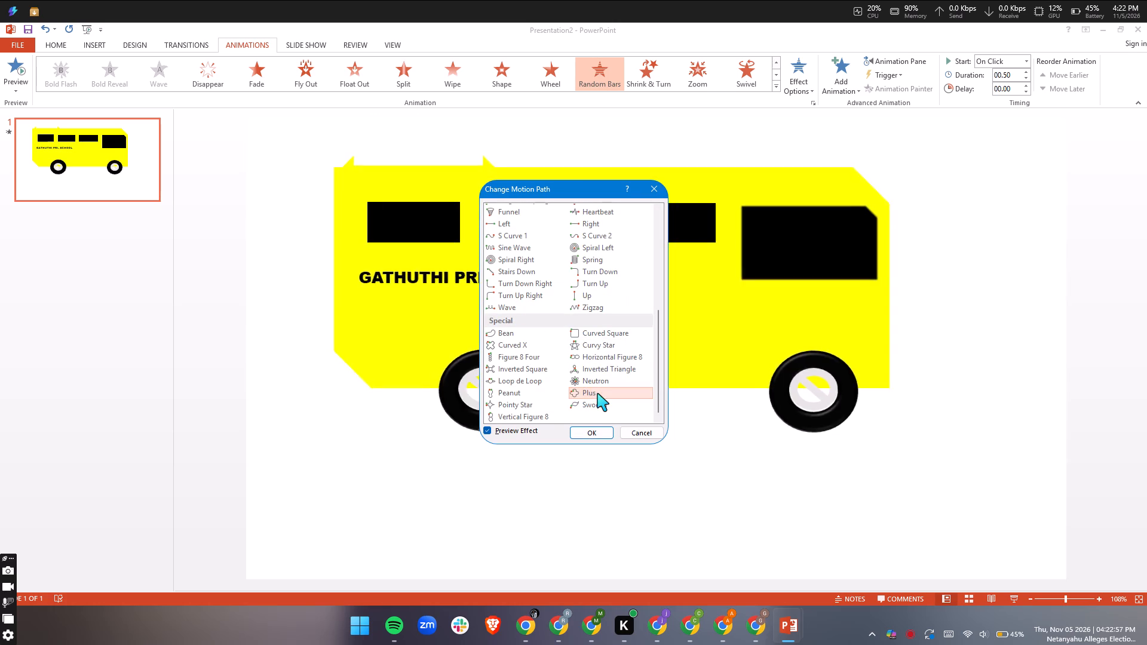
click(597, 382)
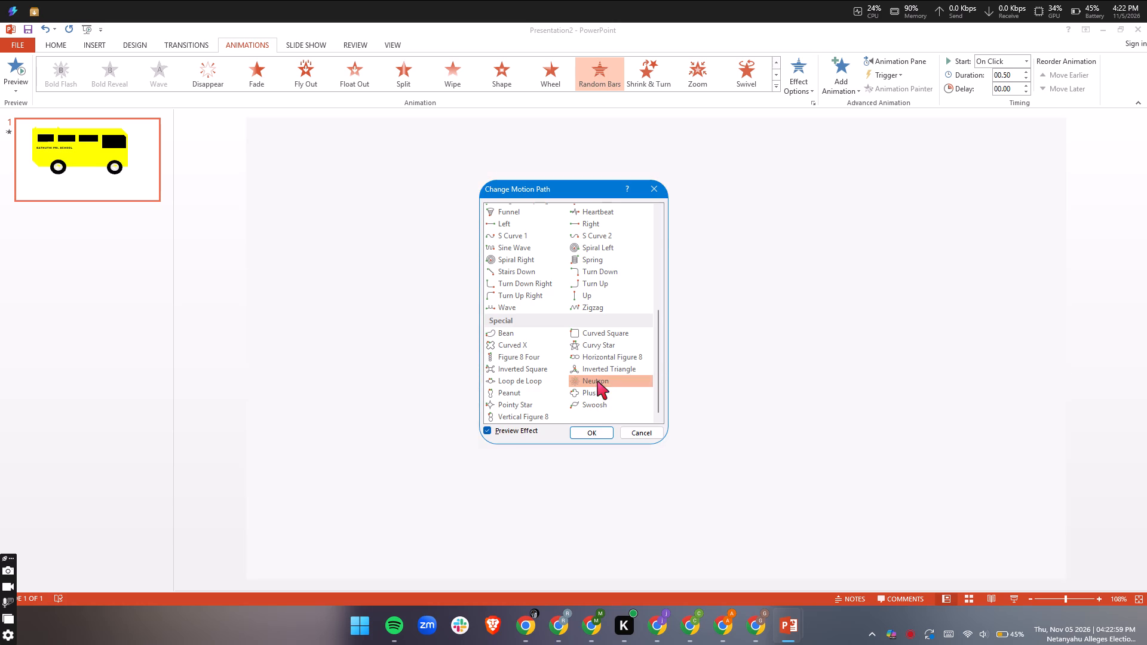
click(597, 369)
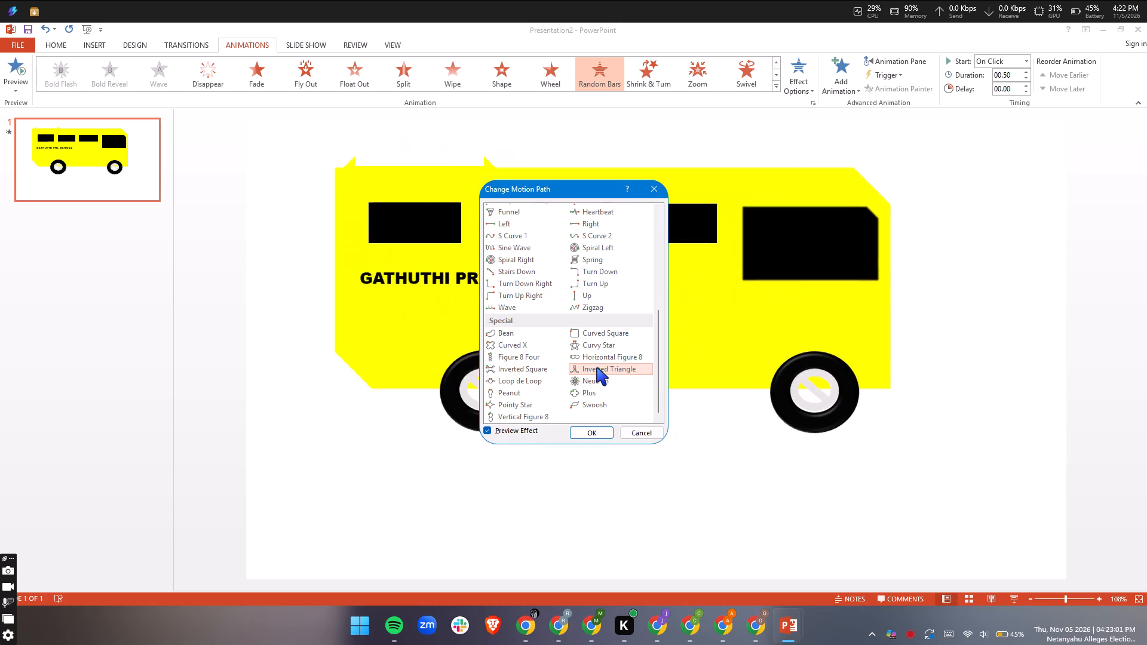
click(600, 361)
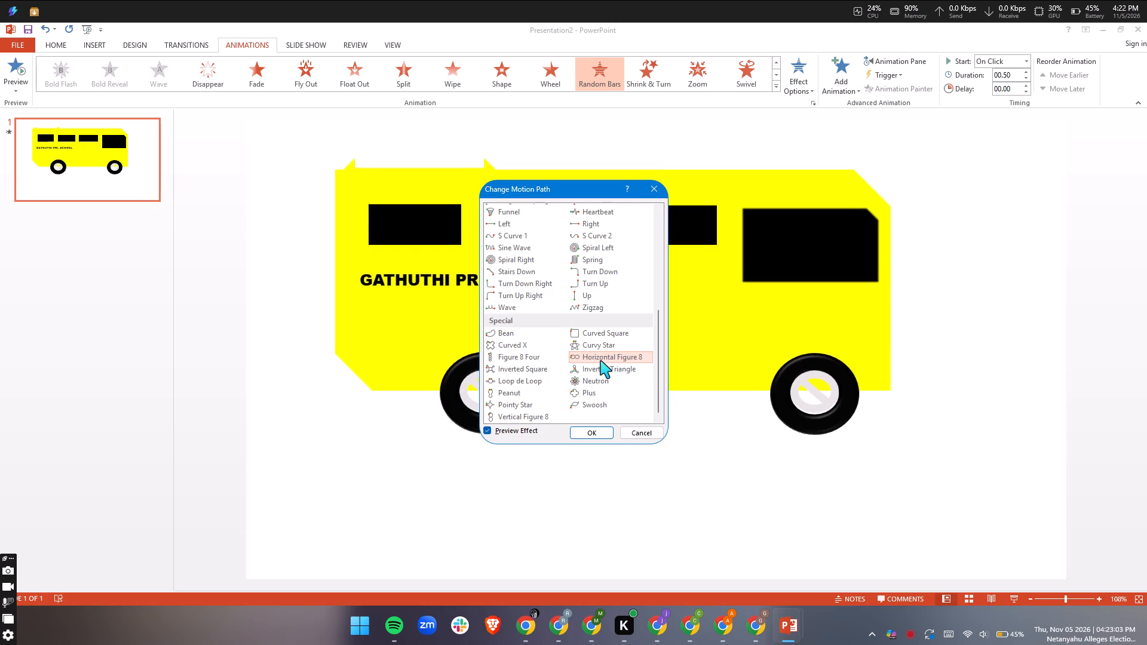
click(600, 345)
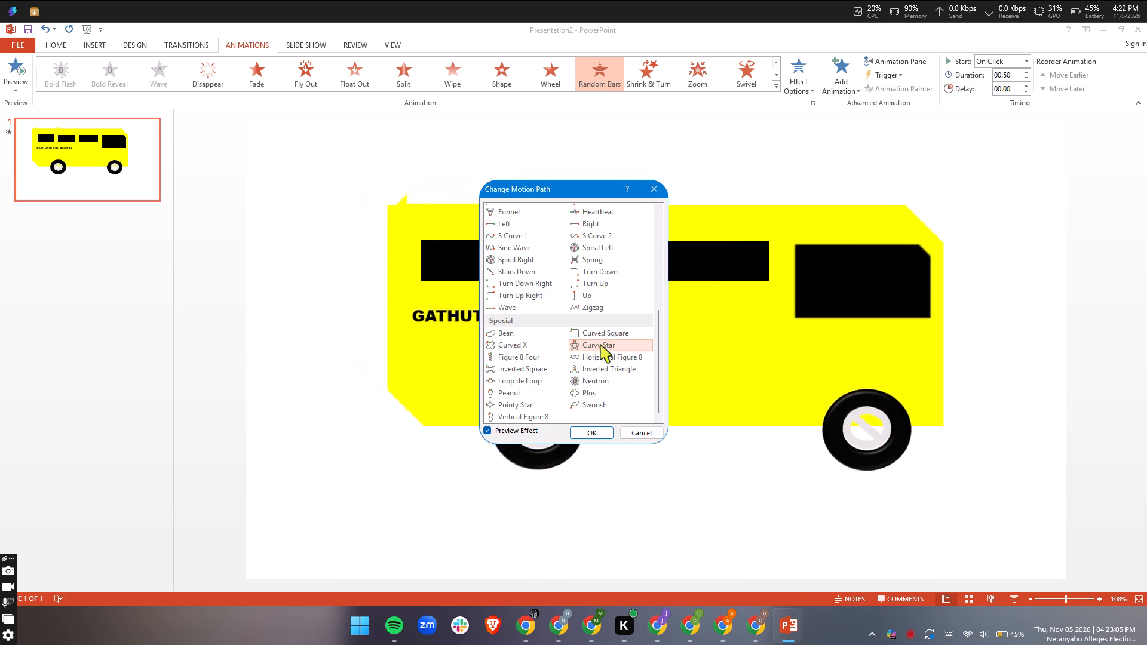
Preview the Vertical Figure 8, Pointy Star, Peanut, Loop de Loop, Inverted Square, Figure 8 Four, Curved X and Bean motion paths.
click(530, 413)
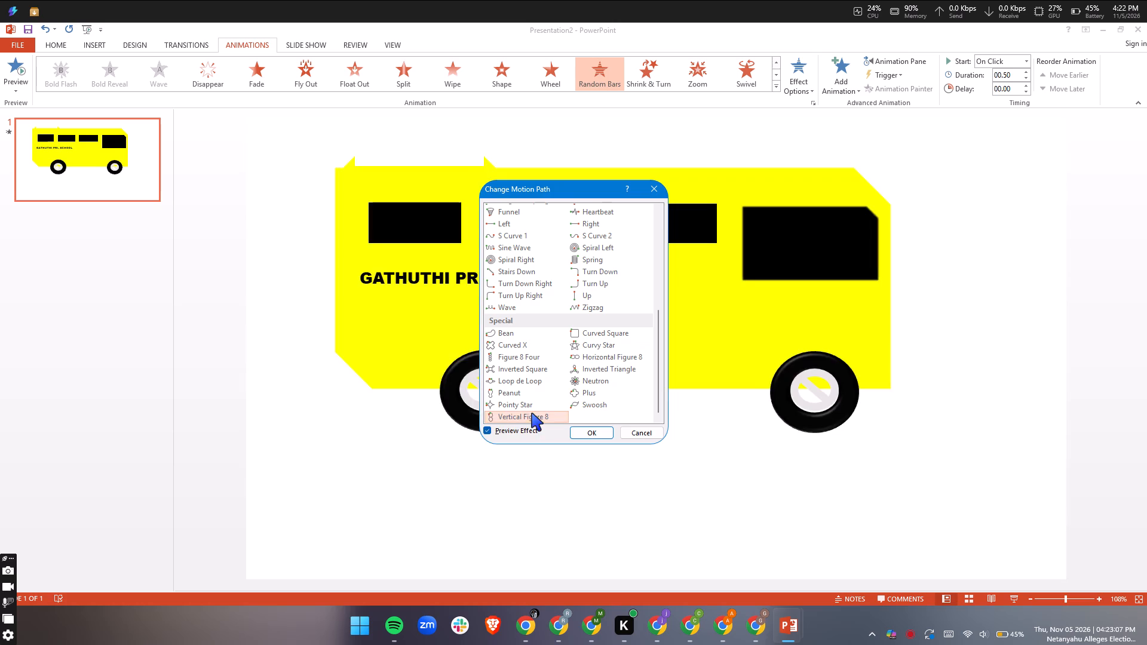
click(525, 408)
click(520, 392)
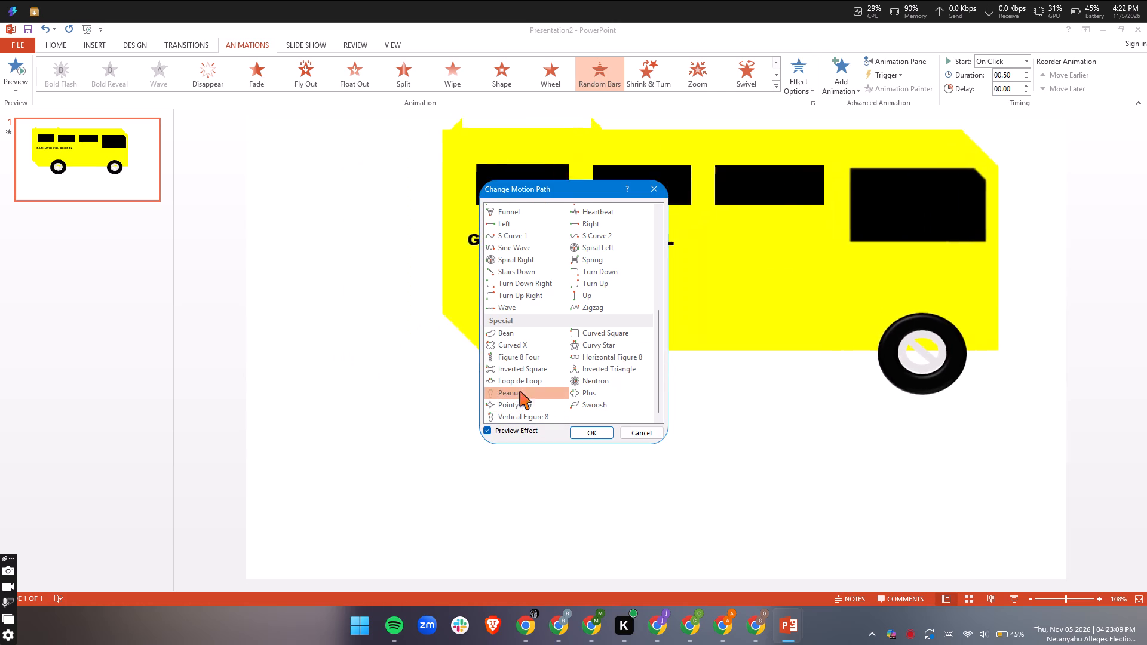
click(525, 382)
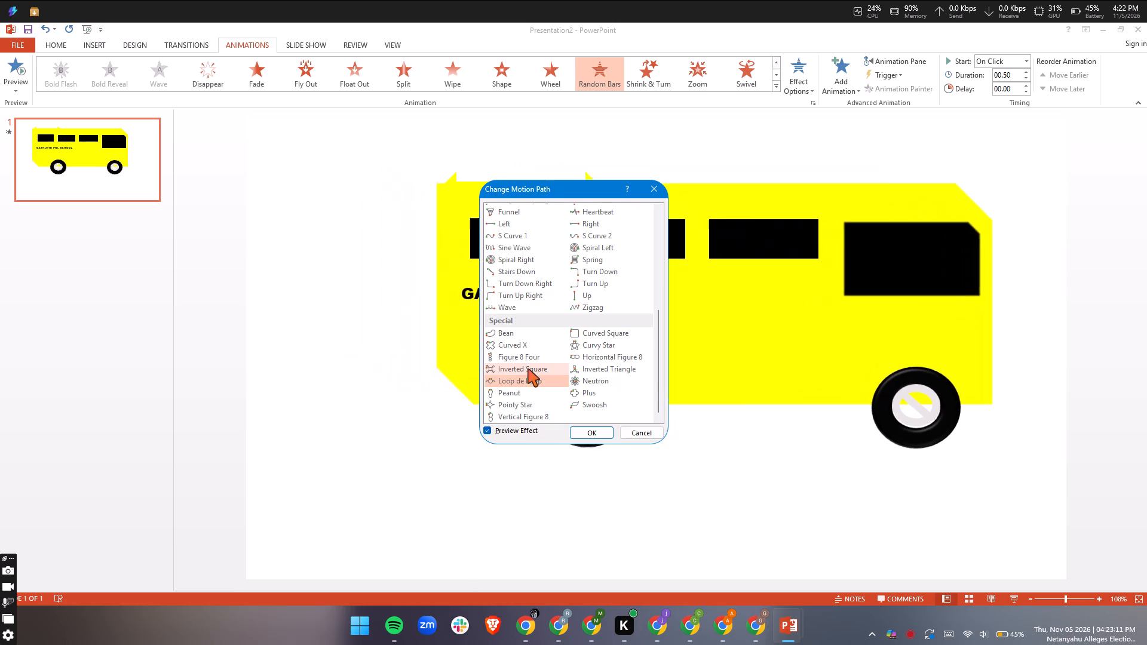
click(528, 369)
click(528, 358)
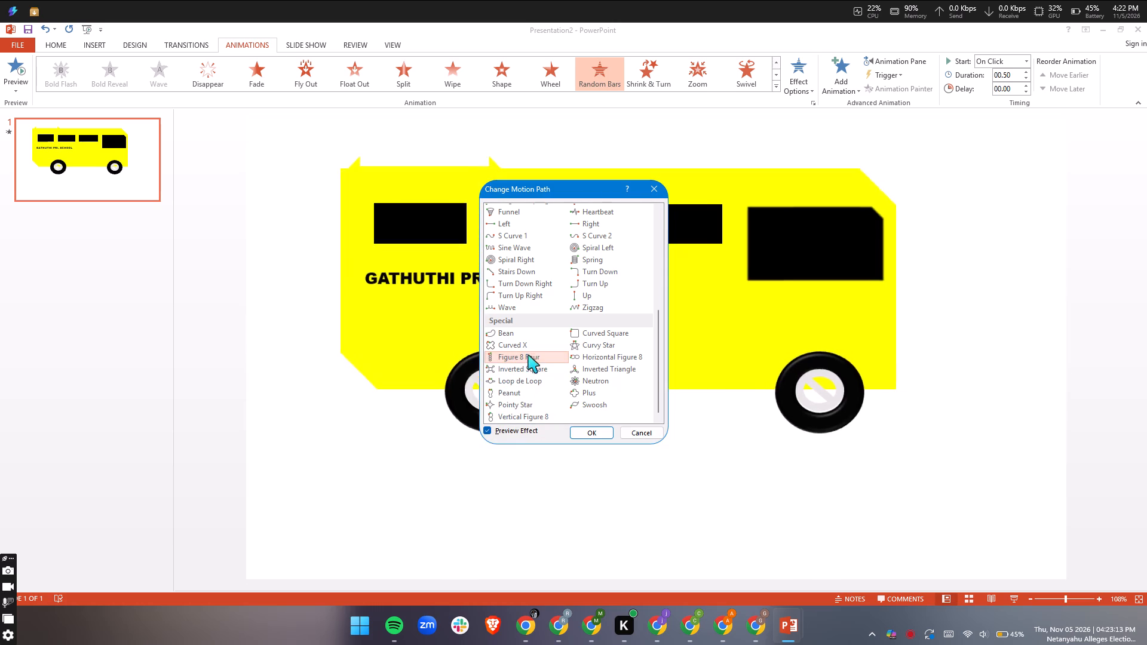
click(528, 342)
click(525, 339)
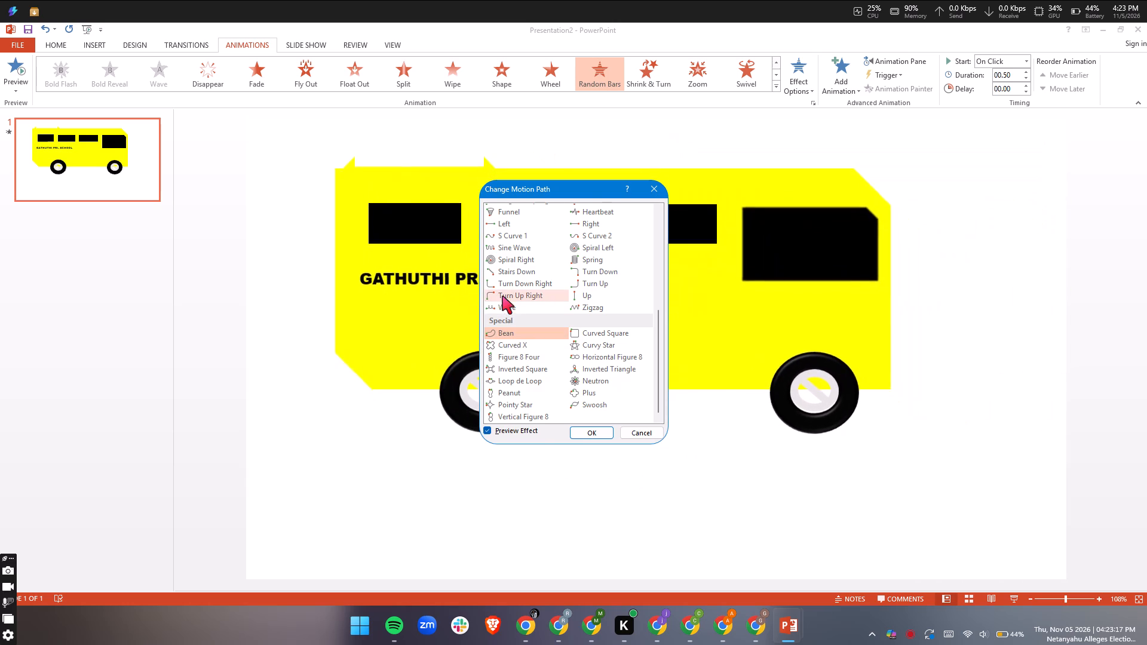
Preview the Left and Right line motion paths on the bus, and leave the motion path choices without applying one.
click(516, 218)
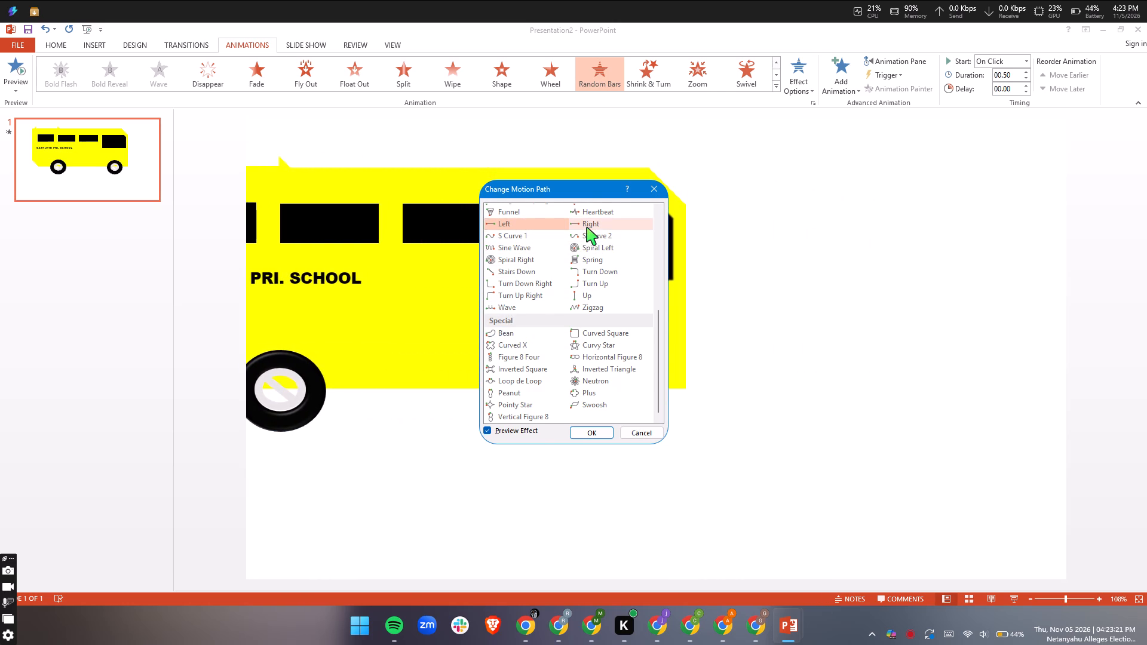
click(587, 228)
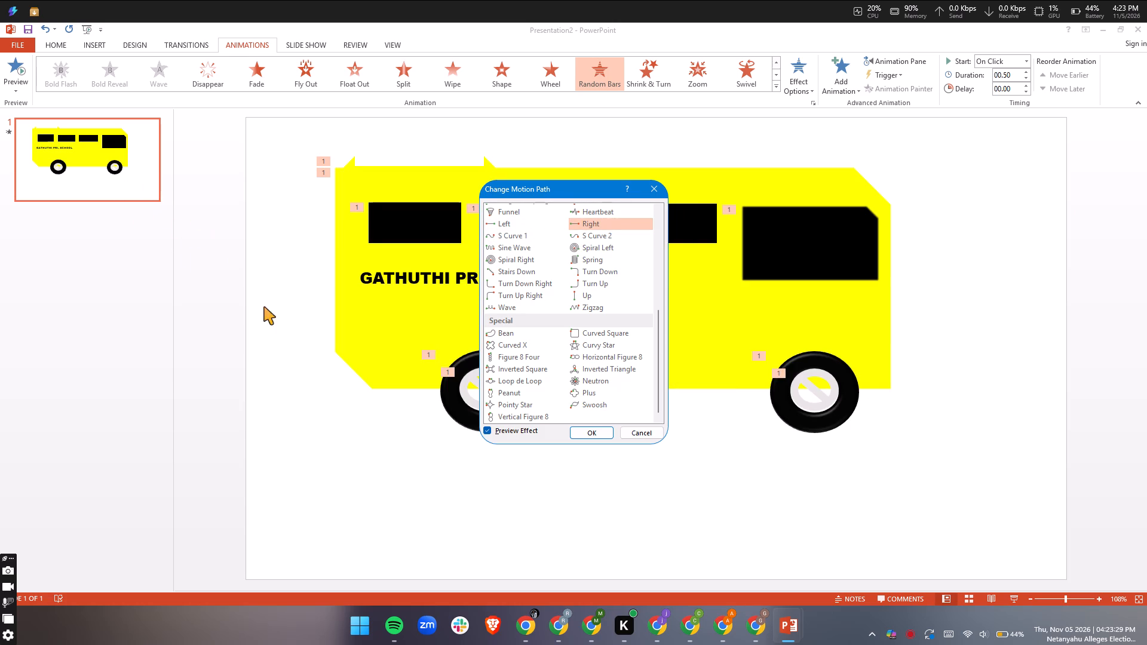
click(303, 377)
click(640, 432)
click(325, 401)
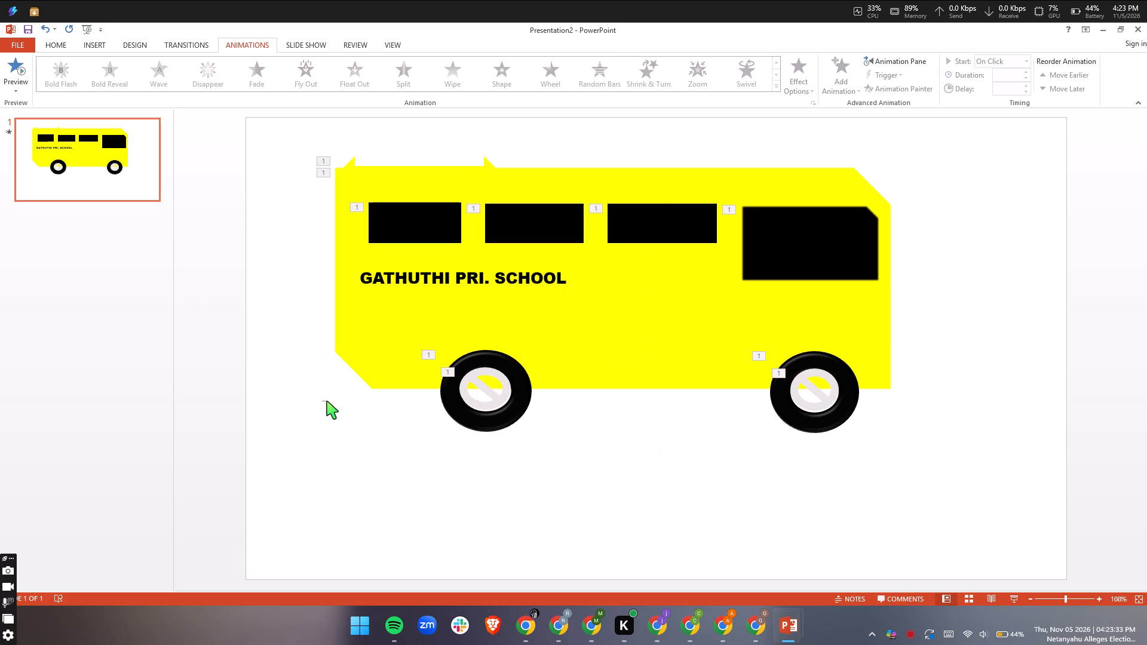
click(332, 408)
Duplicate the bus slide.
right_click(90, 188)
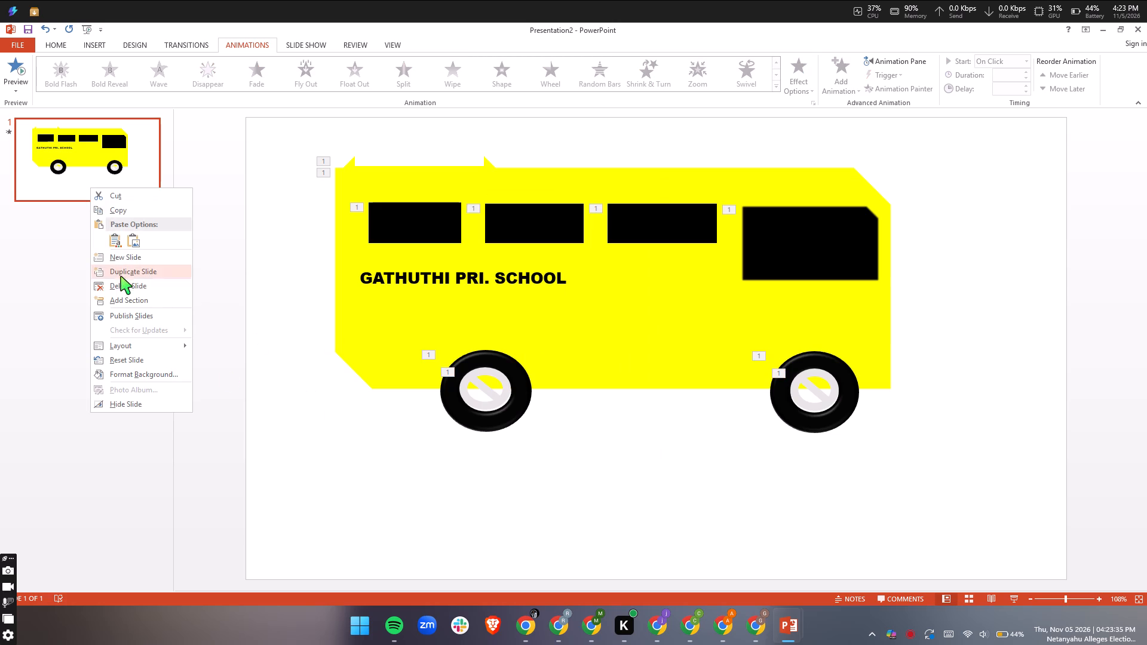
click(139, 274)
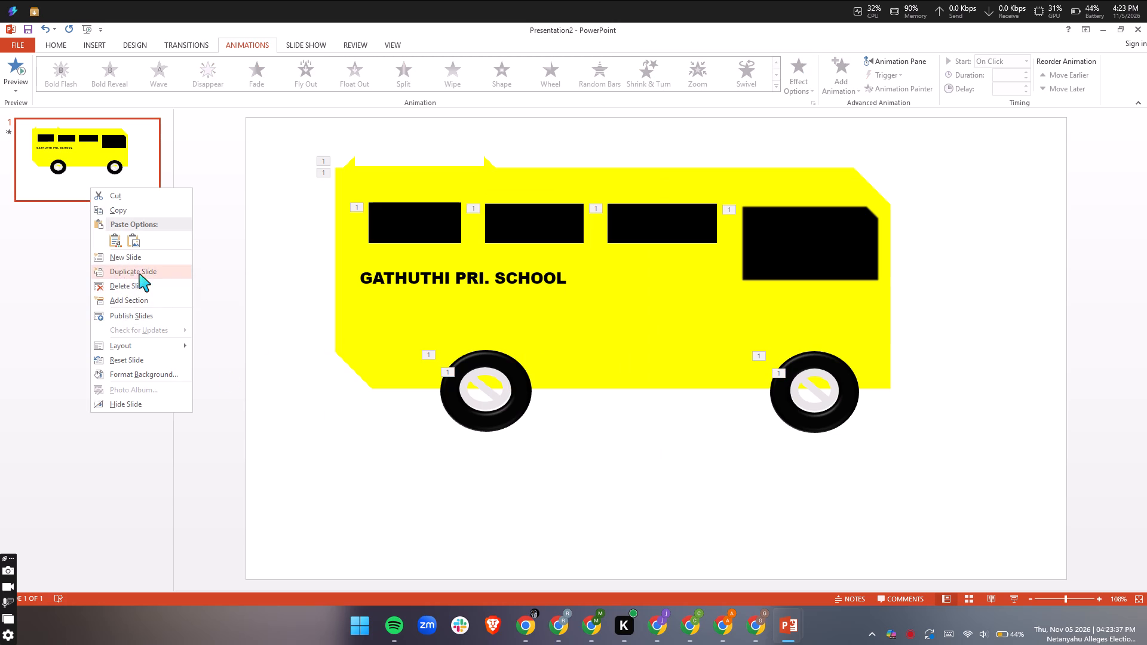
click(132, 272)
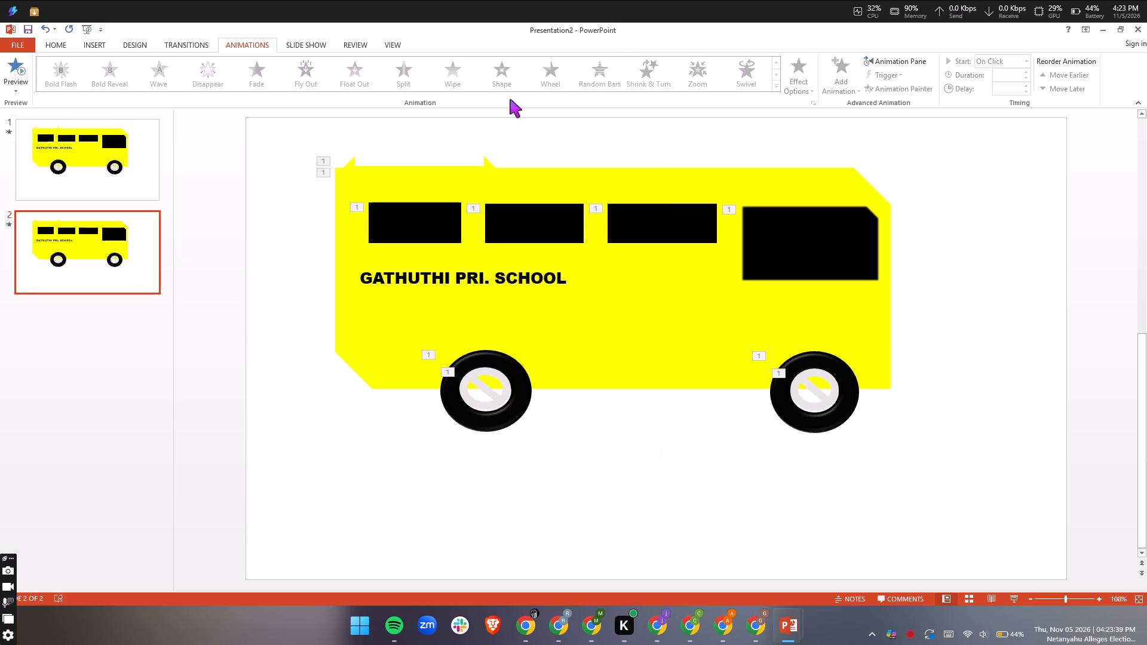
Replace the animation of all the bus objects on slide 2 with the Right motion path.
click(606, 320)
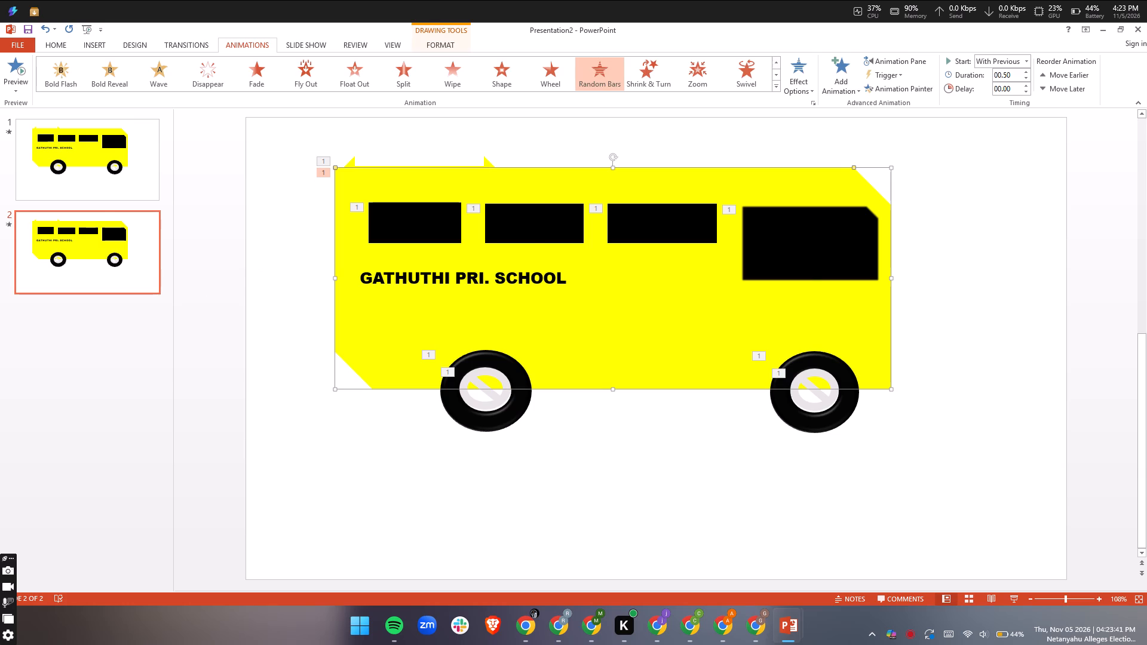
key(ctrl+a)
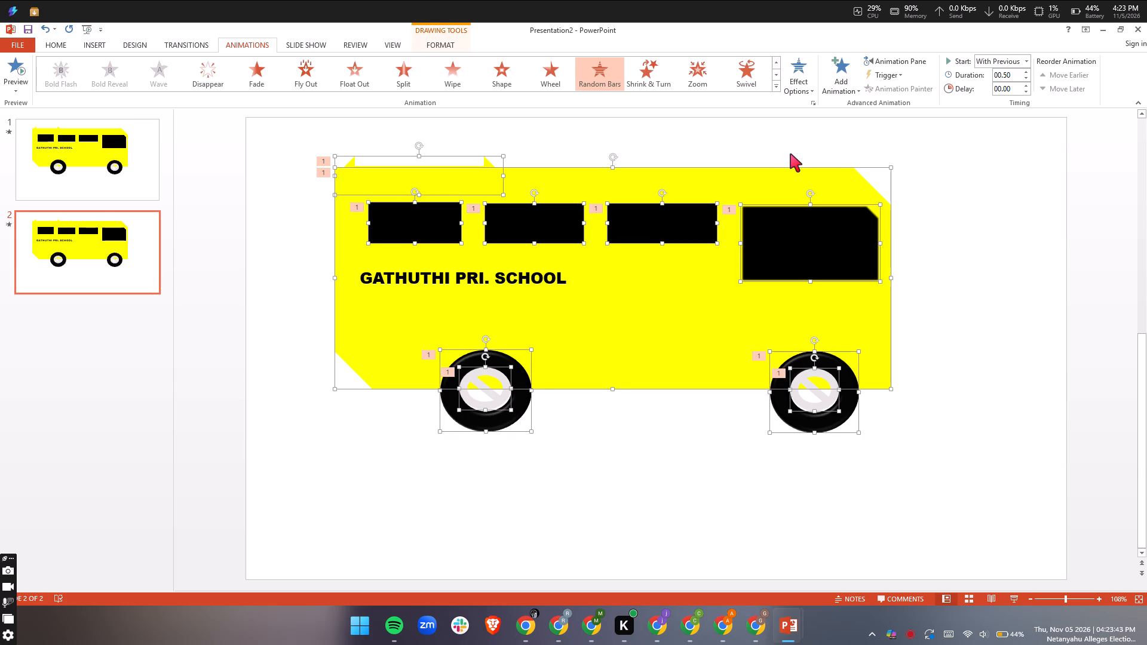
click(780, 88)
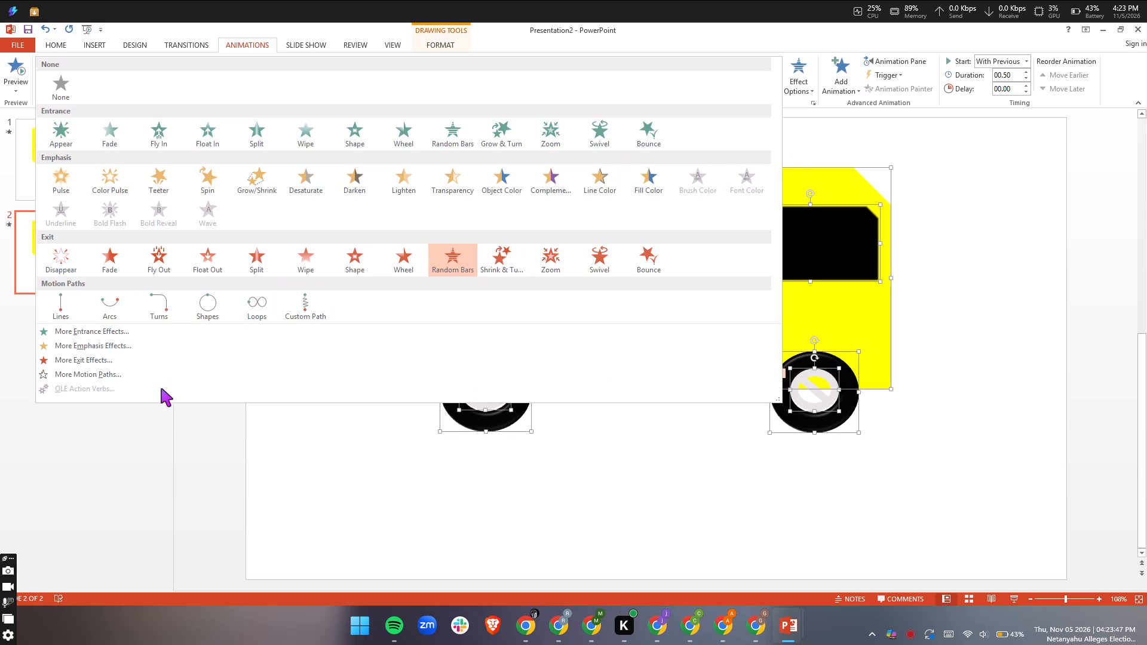
click(178, 380)
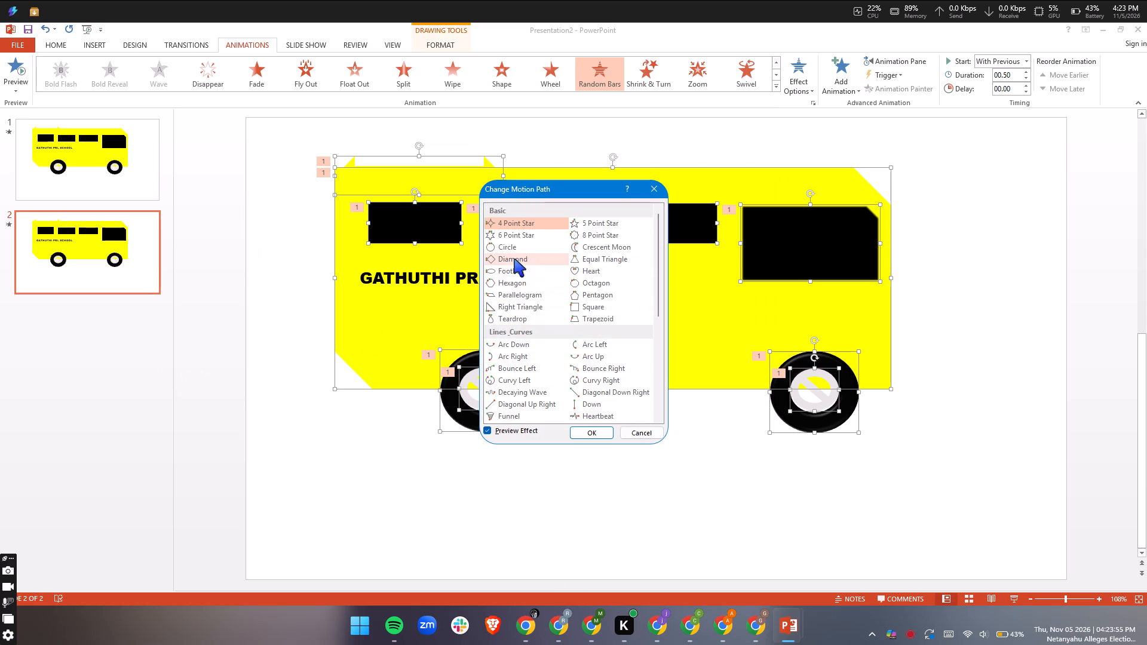
scroll(571, 357, down, 4)
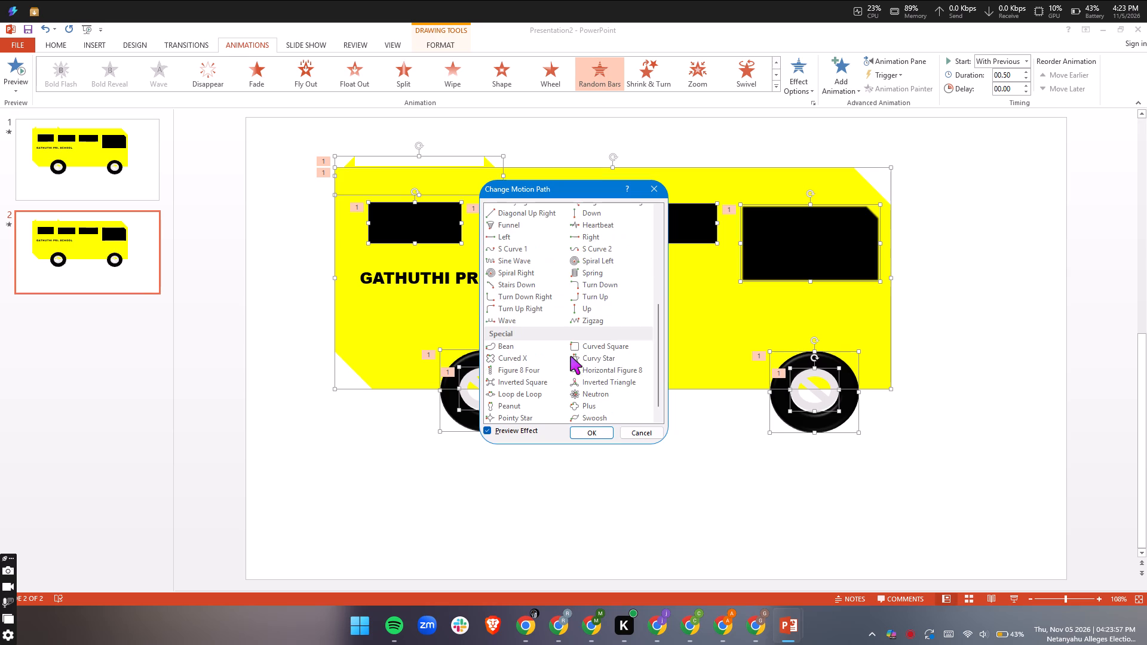
click(578, 242)
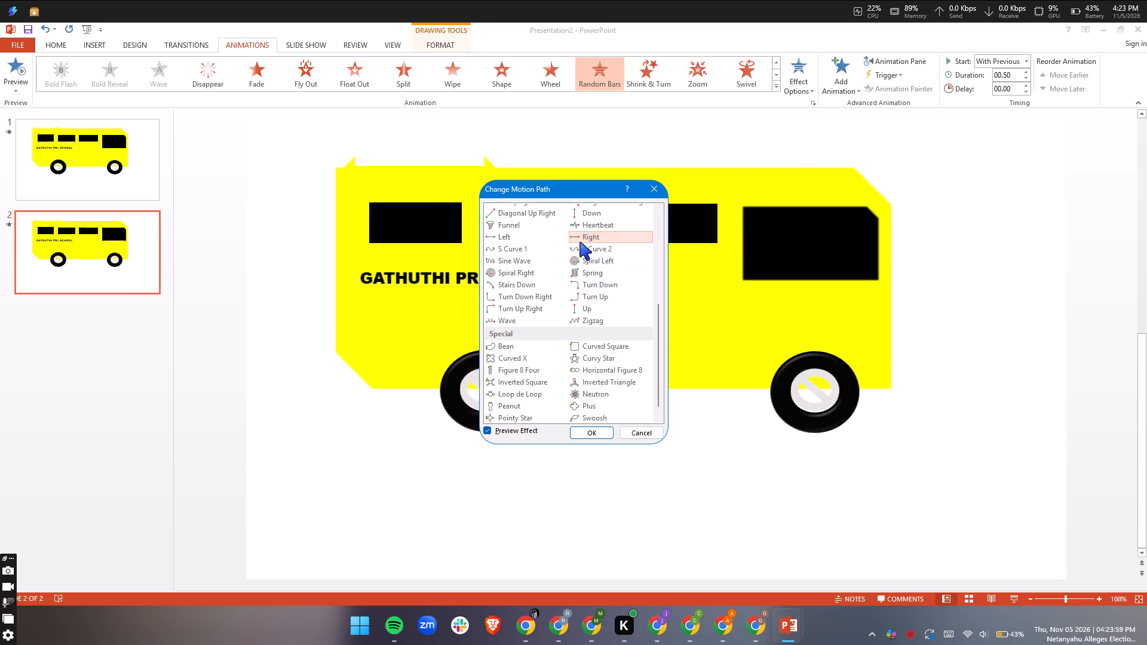
click(591, 437)
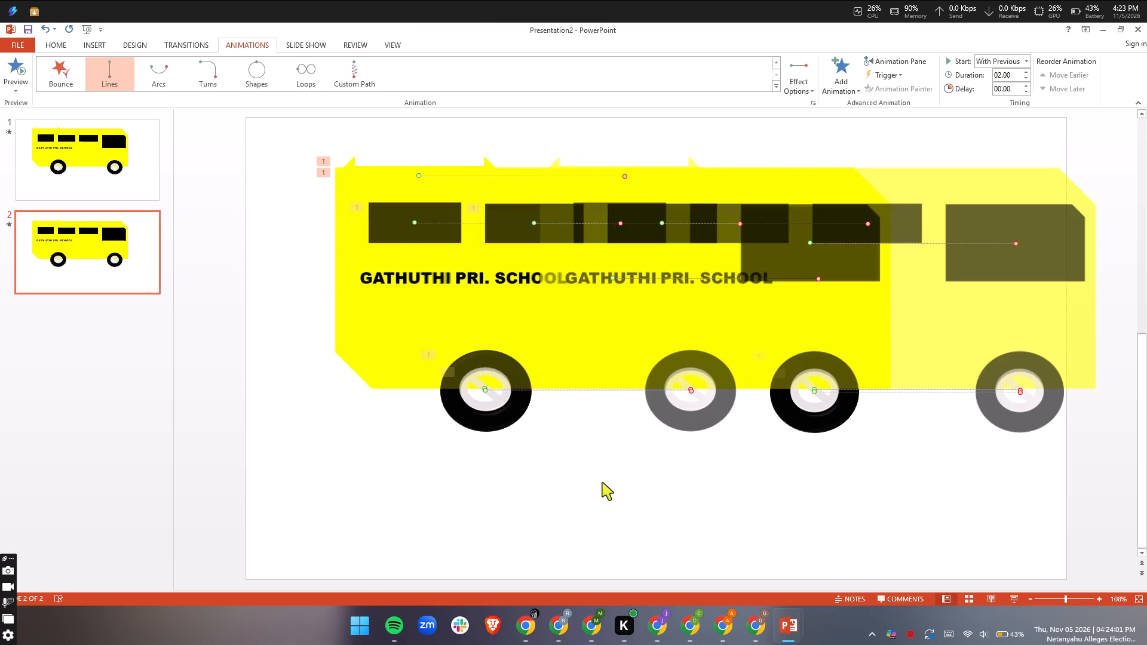
click(602, 483)
click(614, 489)
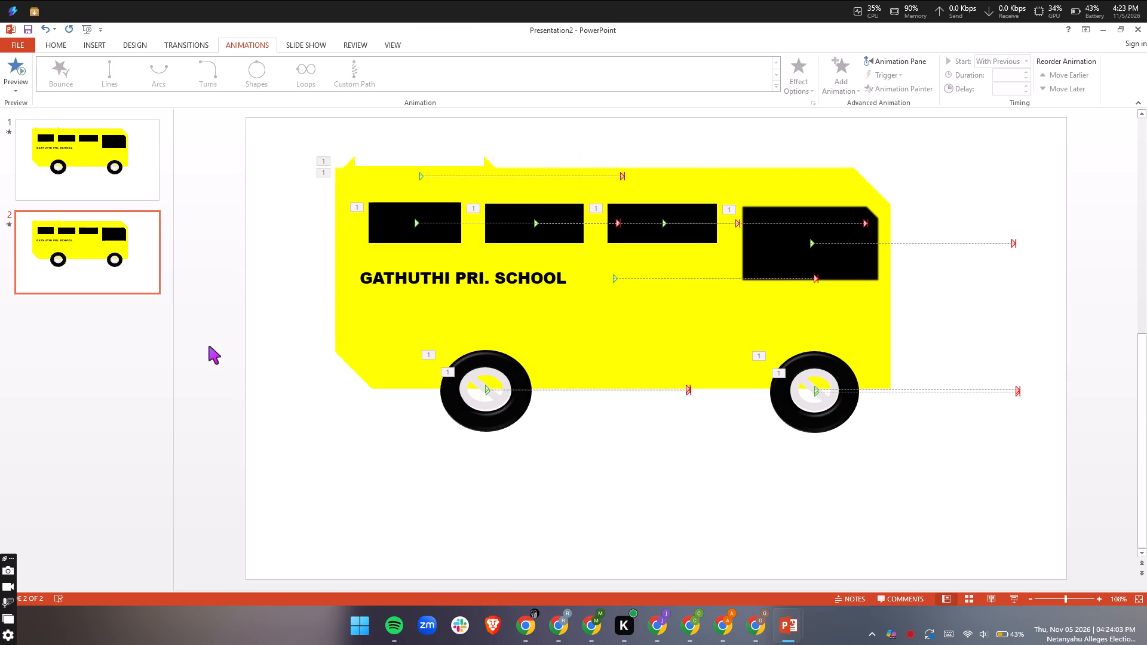
click(209, 346)
Bring up the slide show options for playing the presentation.
click(324, 47)
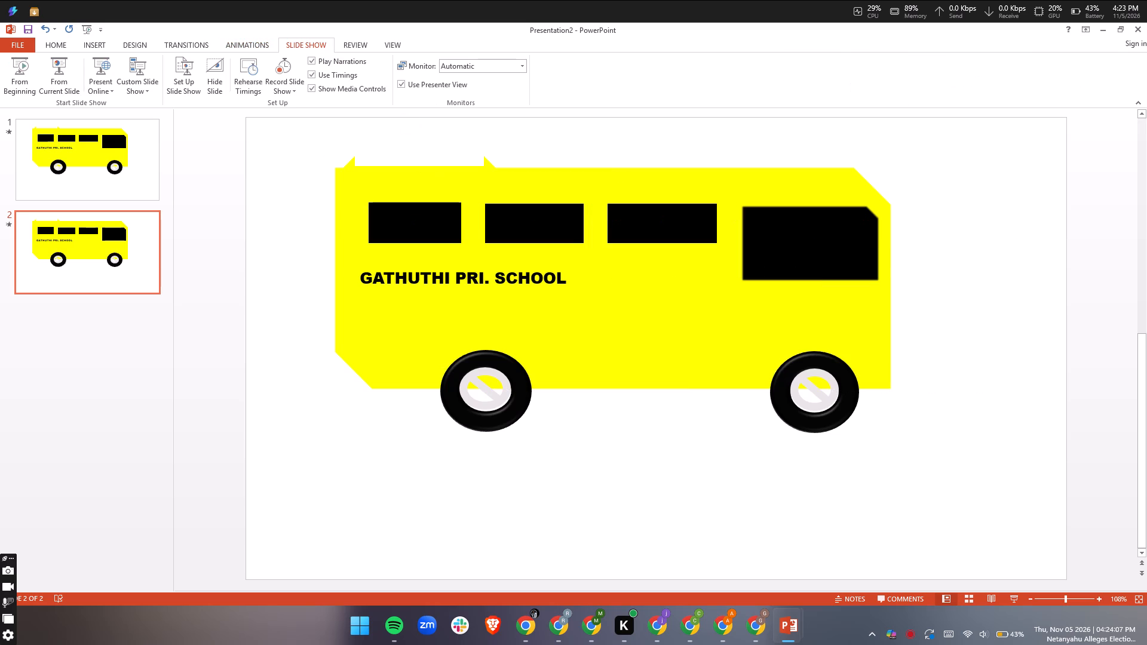
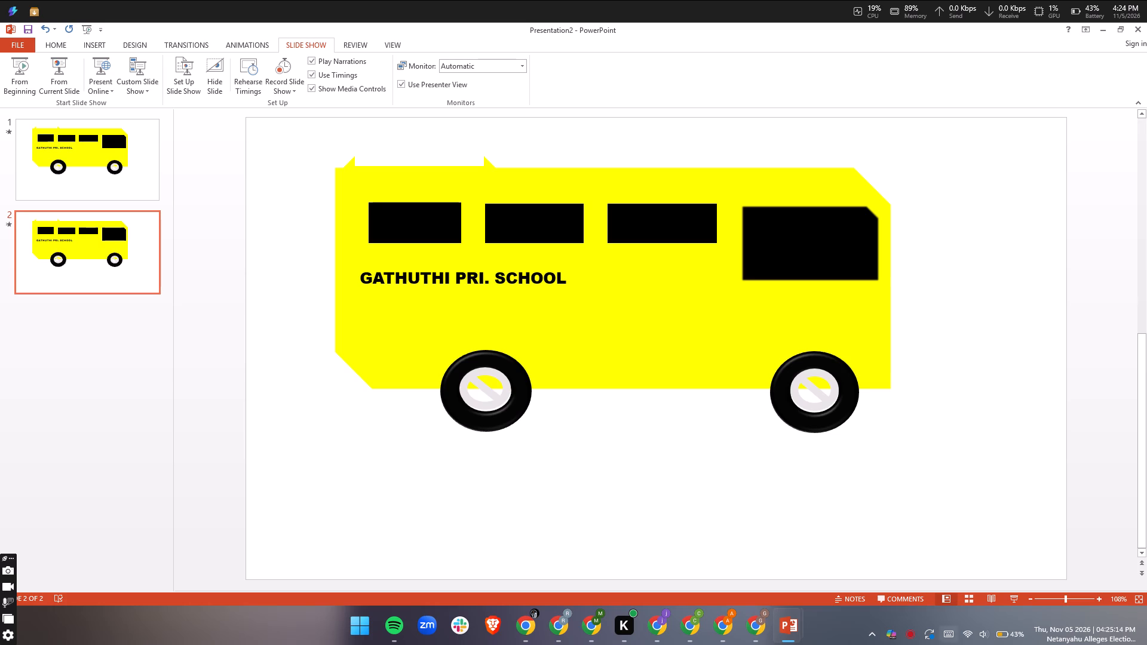
Play the slide show from the beginning, advance through the bus animations on both slides, and exit back to editing.
click(474, 388)
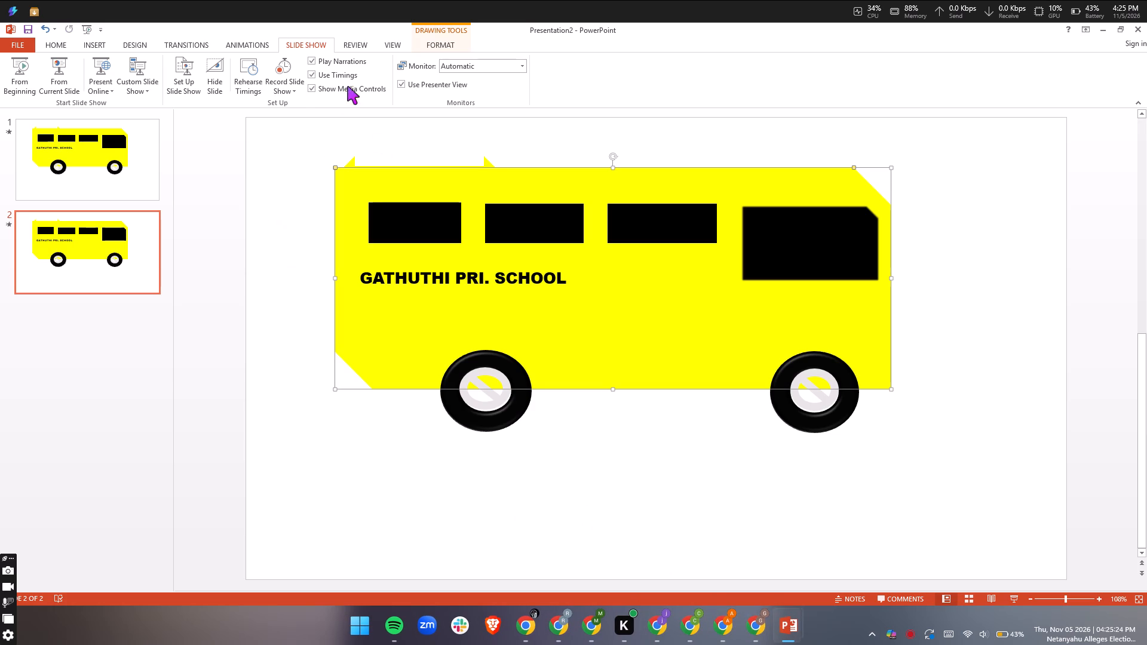
click(21, 74)
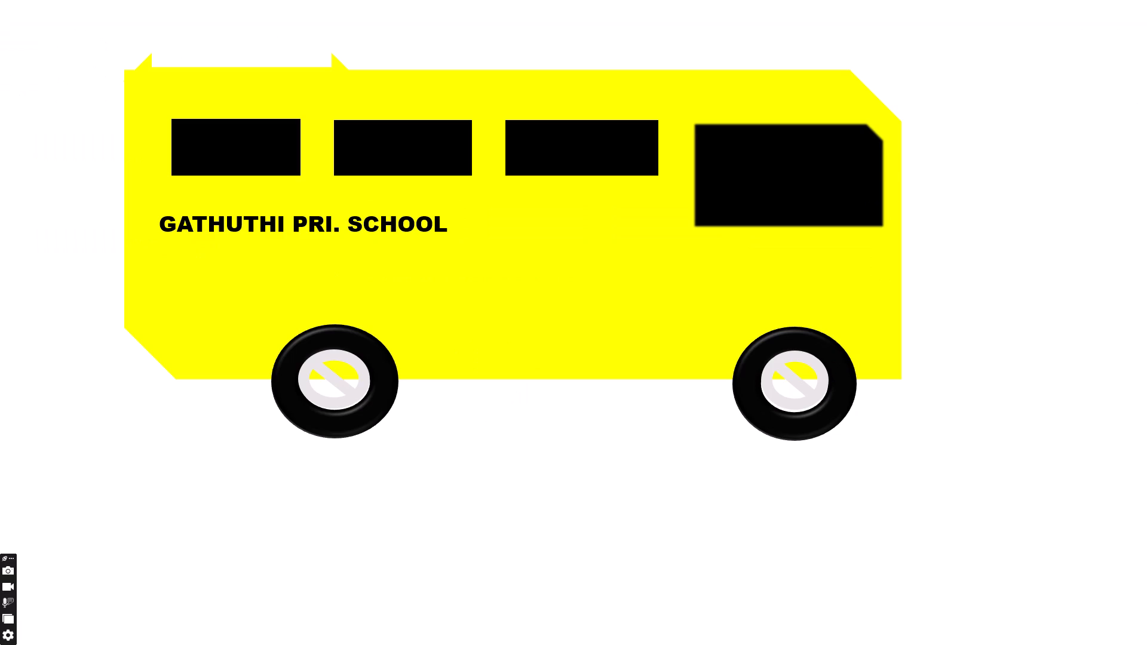
key(Right)
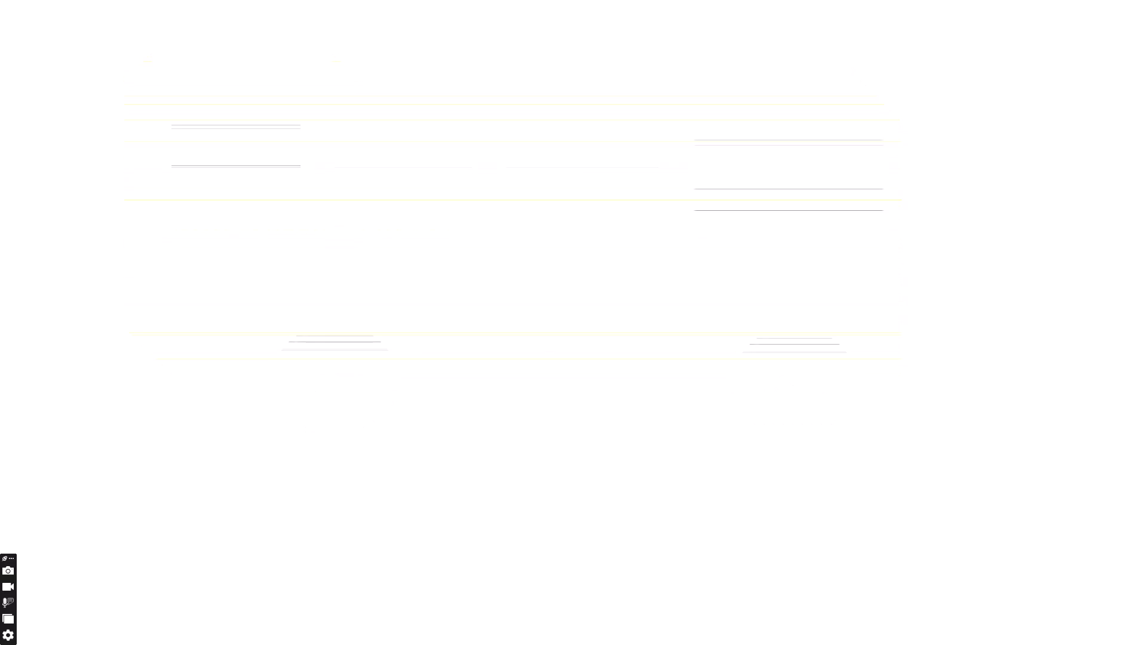
key(Right)
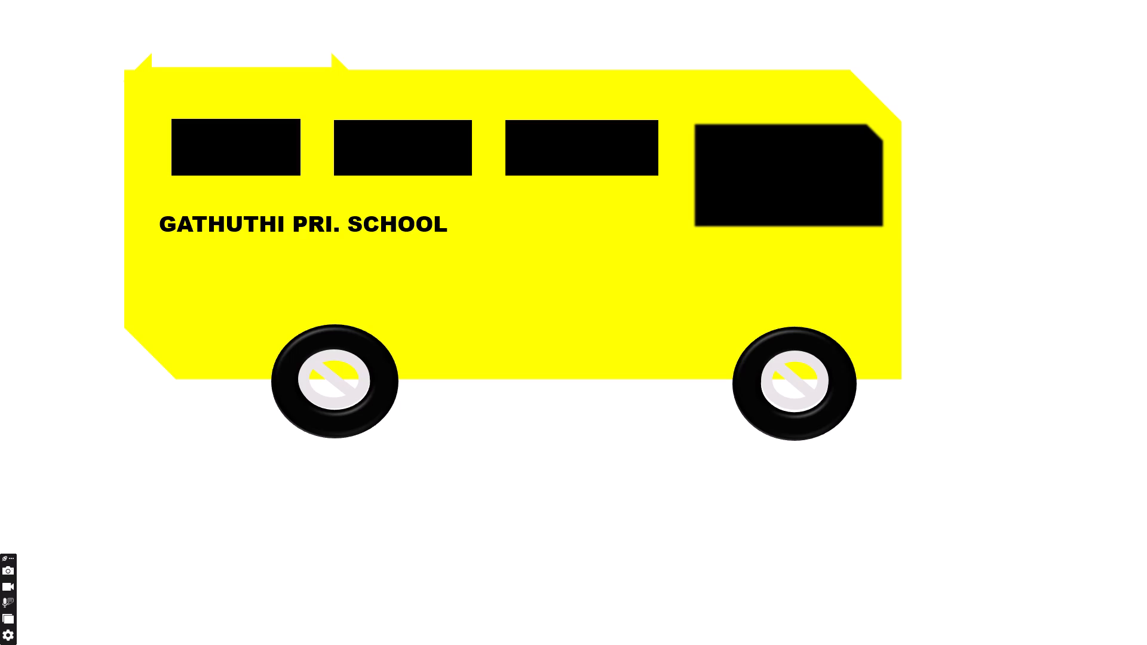
key(Right)
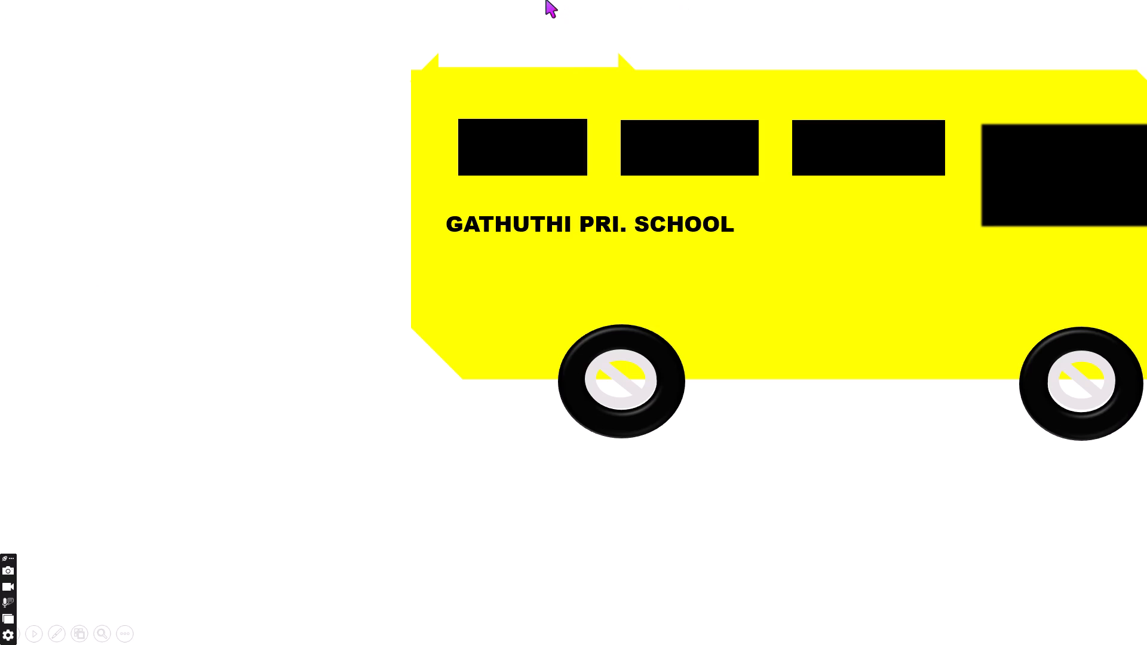
key(Escape)
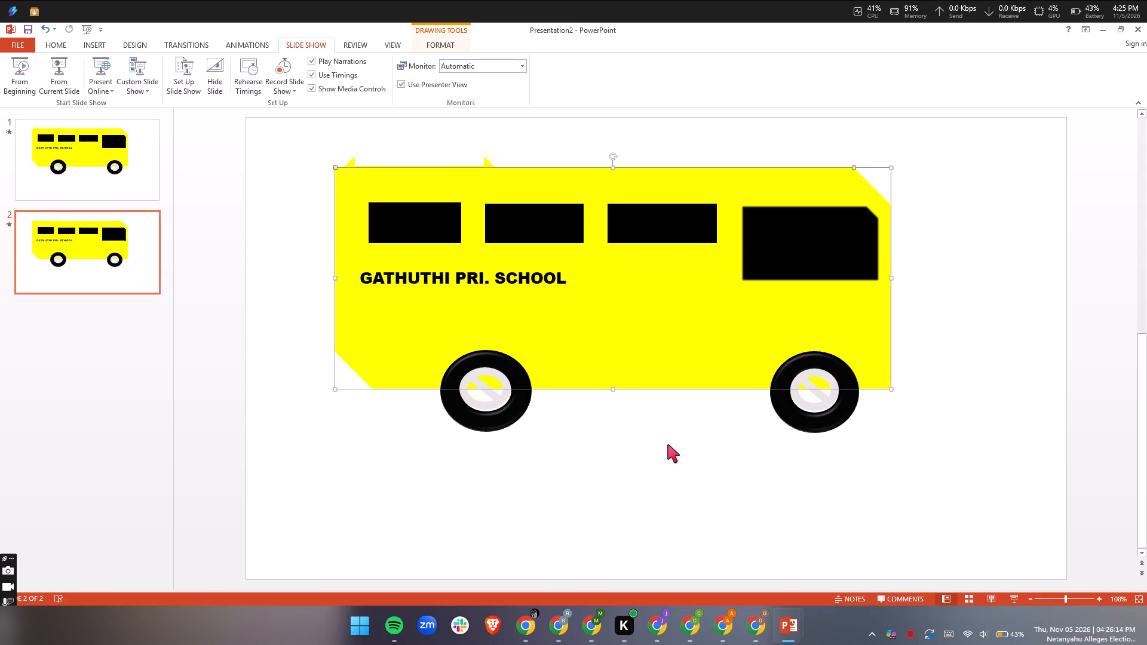